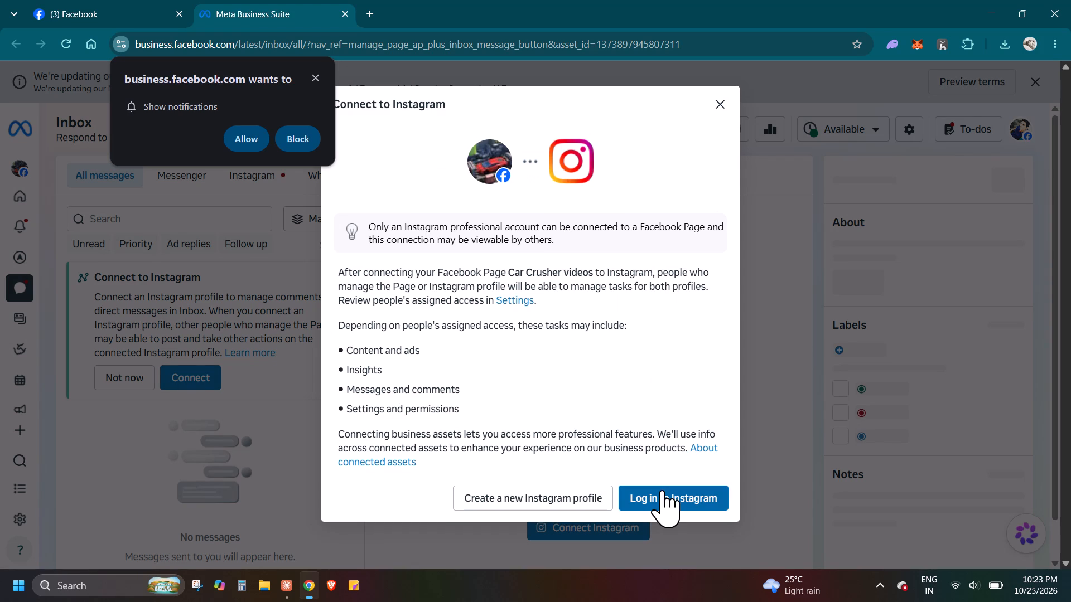
Cancel the Instagram connection, dismiss the notification permission request, and close the Meta Business Suite tab.
click(662, 490)
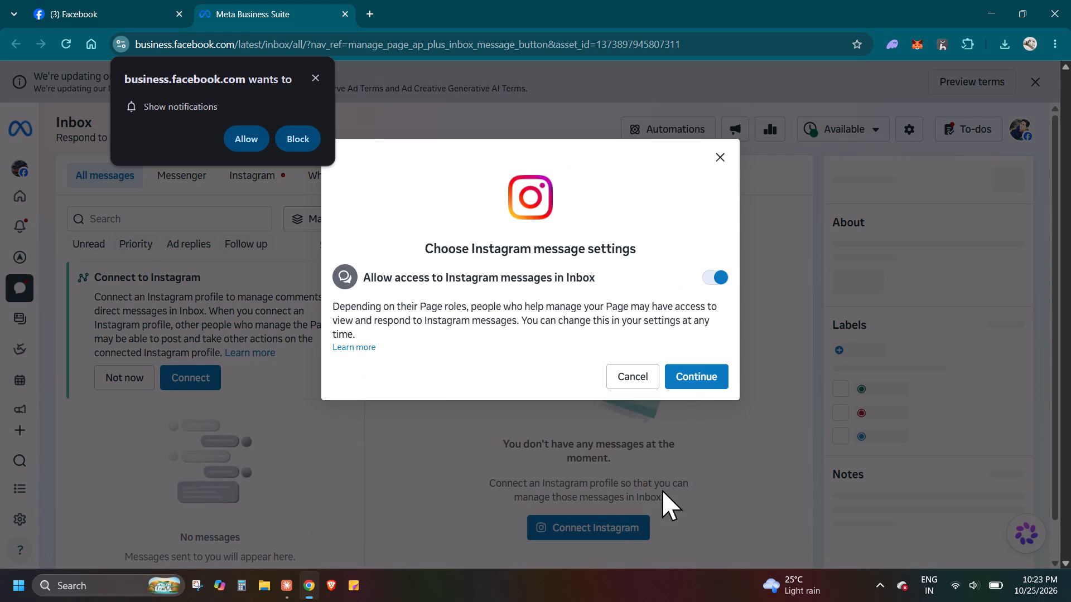
click(721, 164)
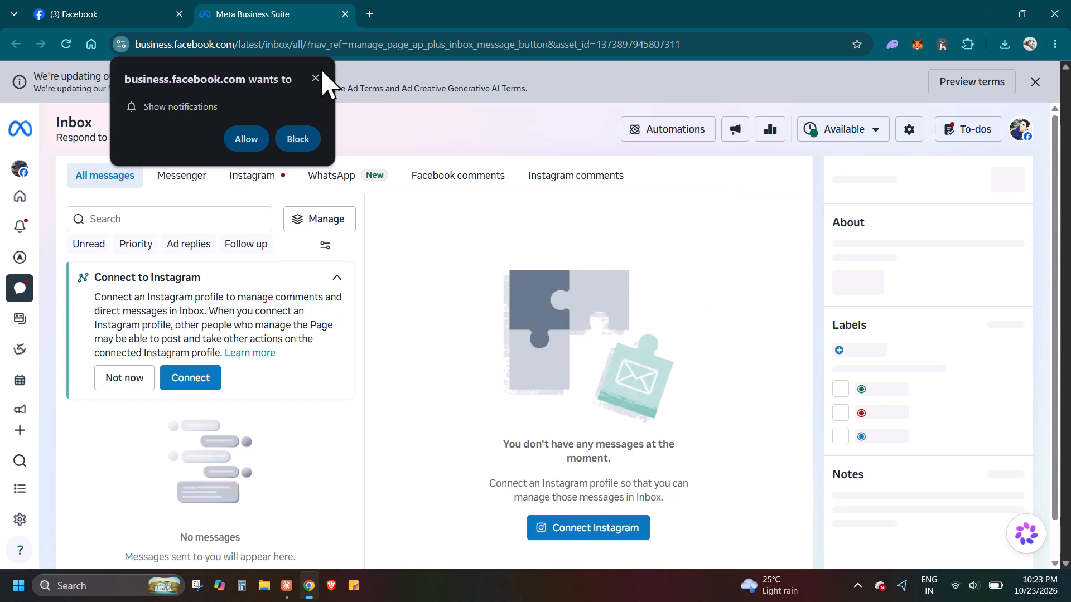
click(317, 73)
click(317, 73)
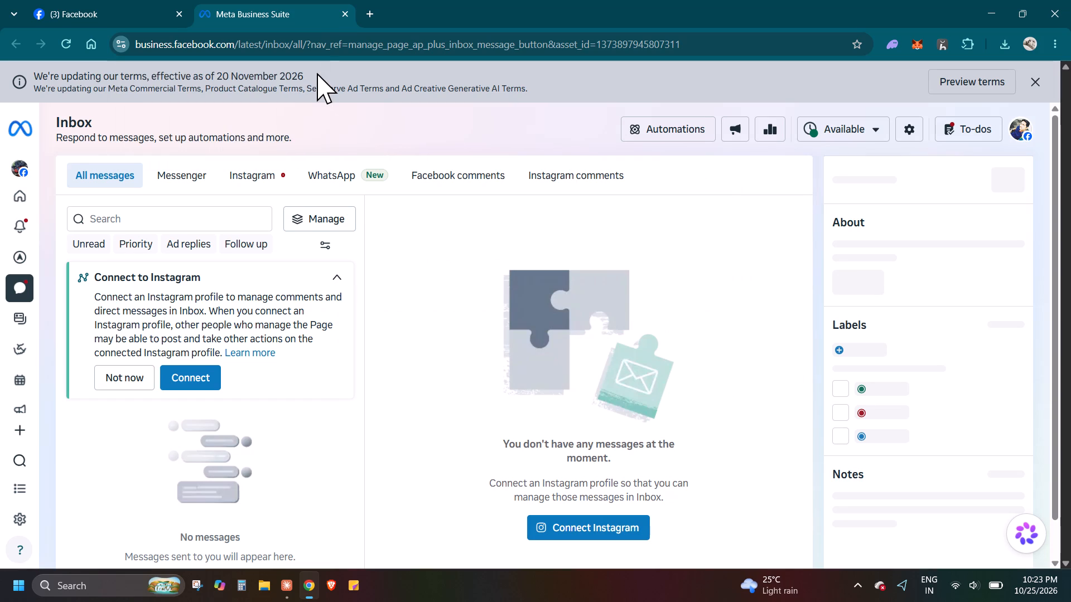
click(344, 16)
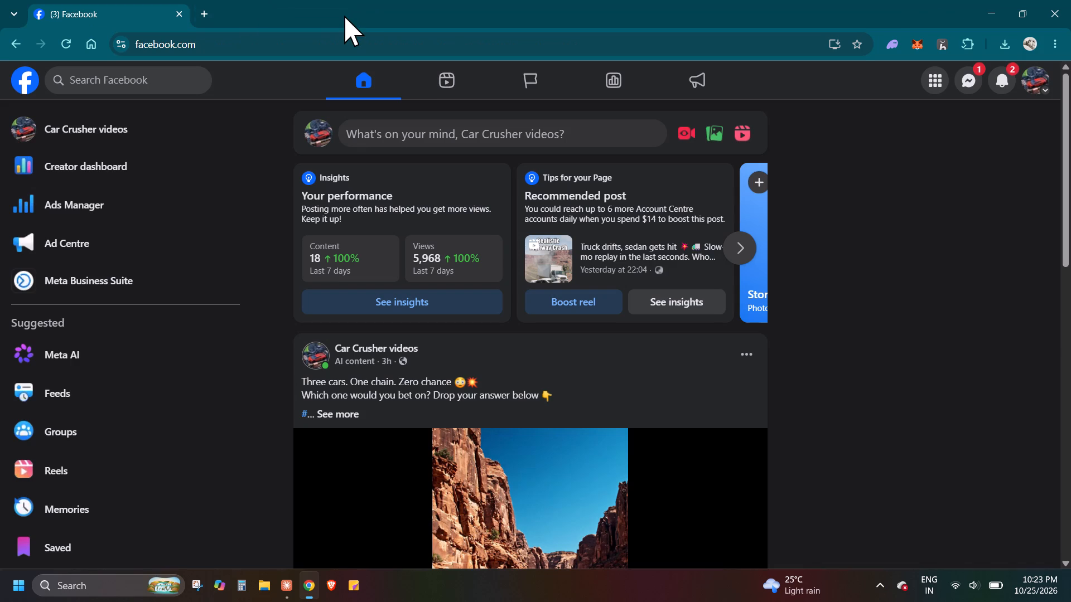
Open the insights of the reel from the Facebook notification about it reaching 100 plays.
click(1008, 79)
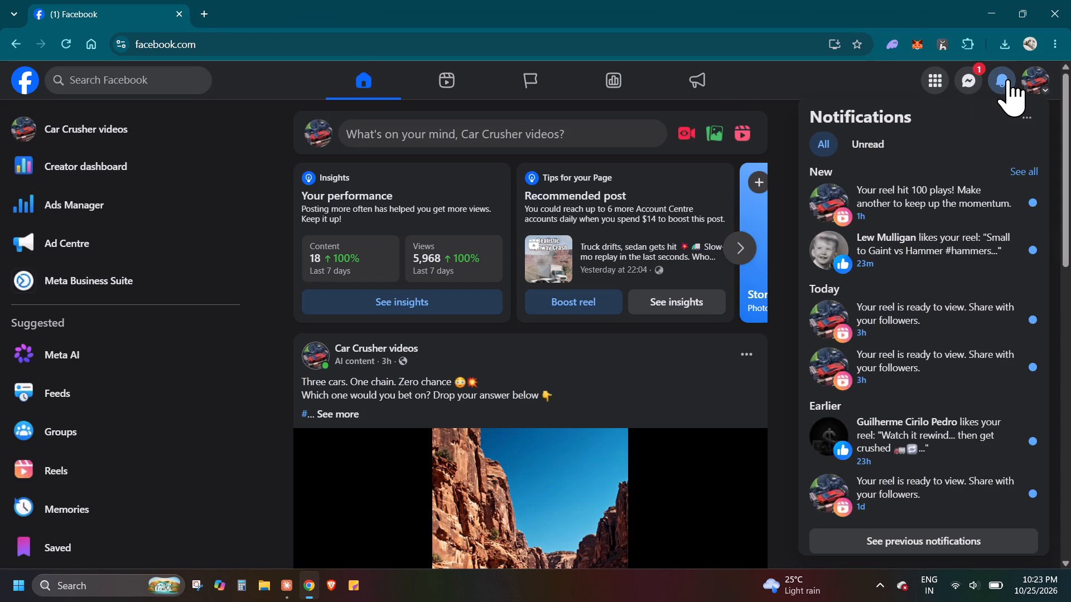
click(939, 183)
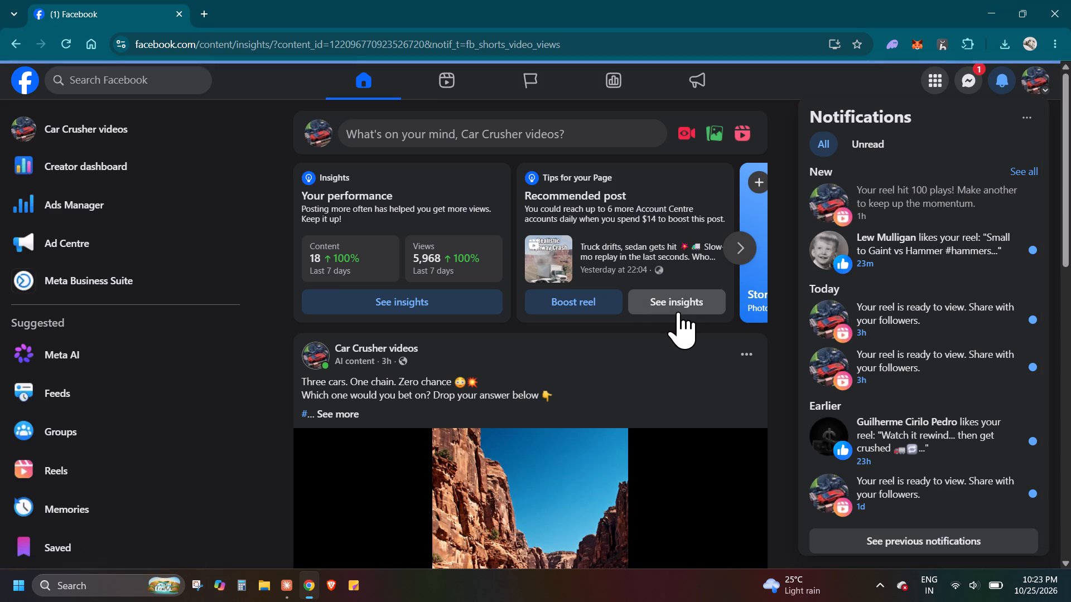
click(950, 191)
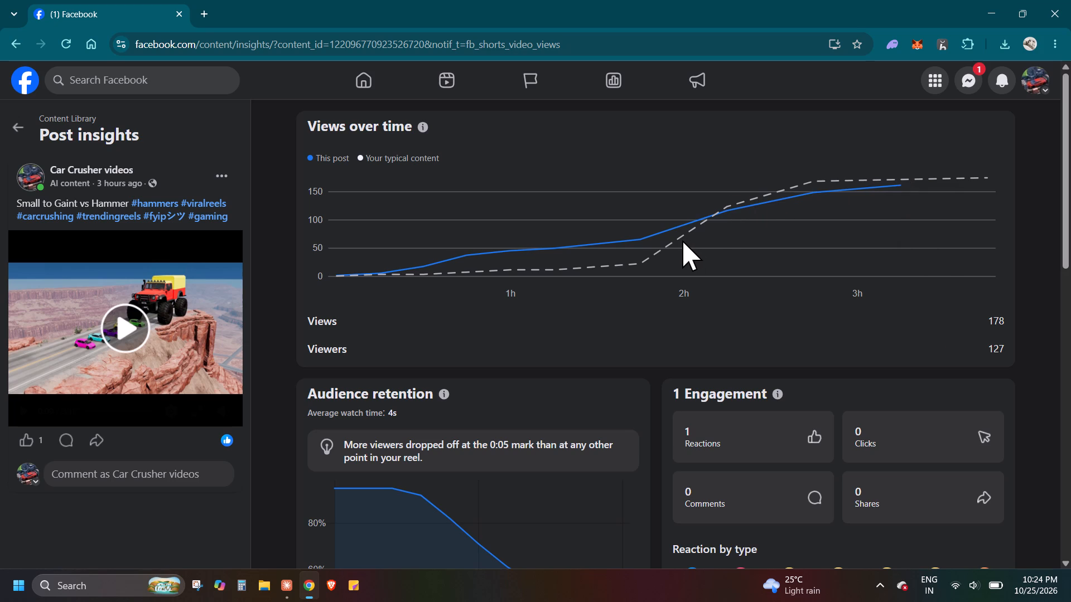
Examine the reel's views over time, audience retention, engagement, followers, traffic and viewer insights, and return to the Content Library.
triple_click(382, 158)
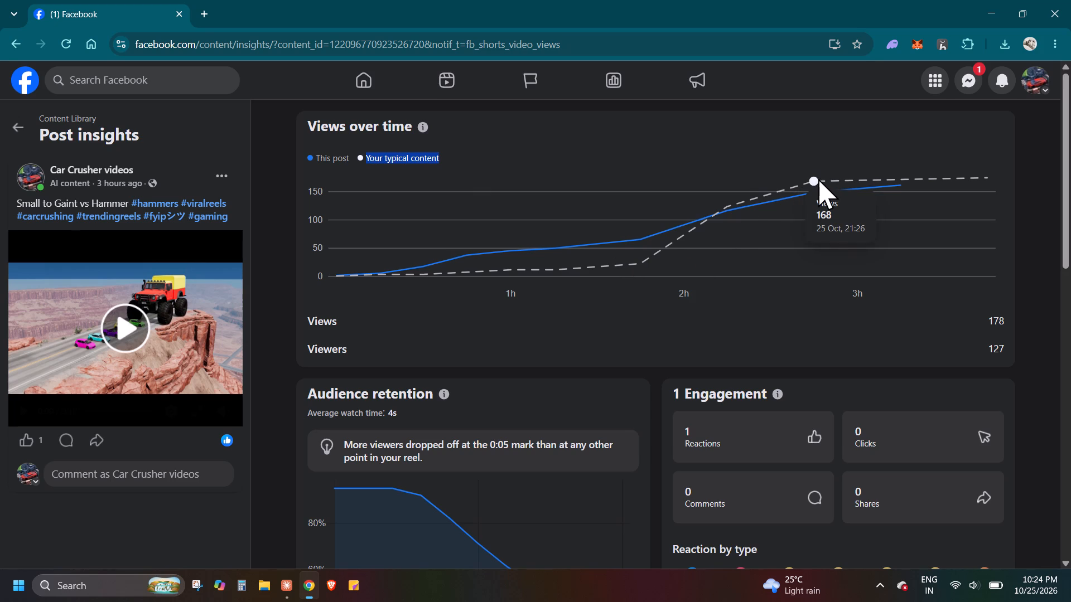
key(Down)
key(Down)
key(Down)
key(Down)
key(Down)
key(Down)
key(Down)
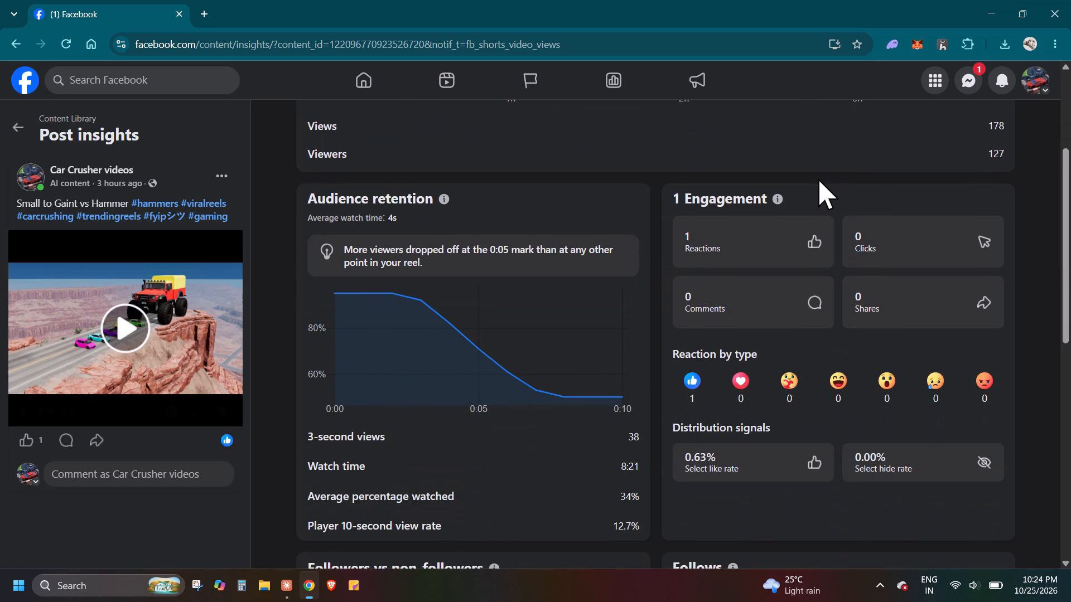
key(Down)
key(Down)
key(Down)
key(Down)
key(Down)
key(Down)
key(Down)
key(Down)
key(Down)
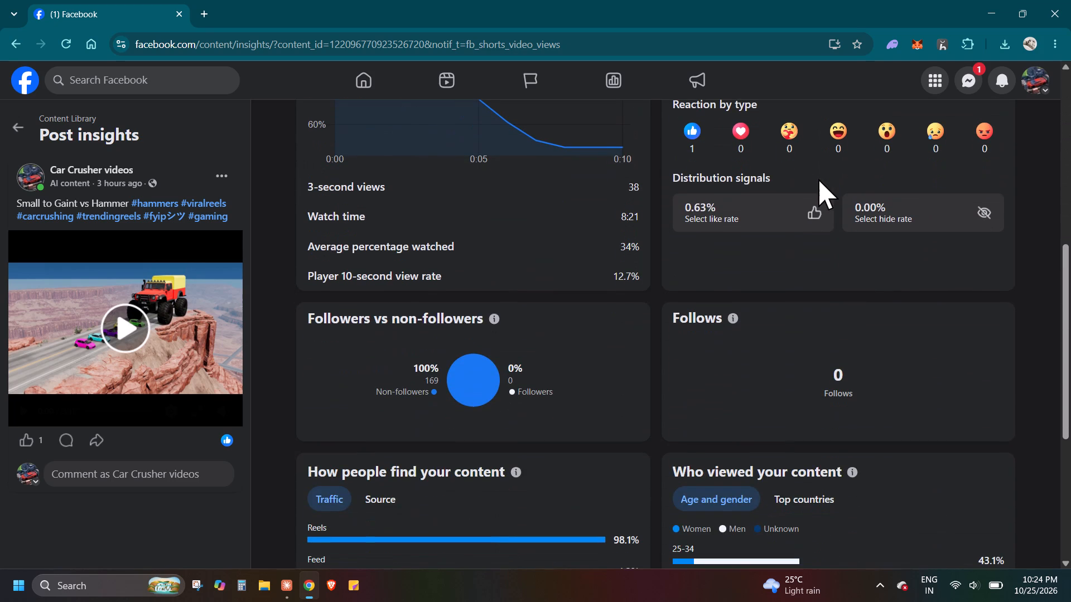
key(Up)
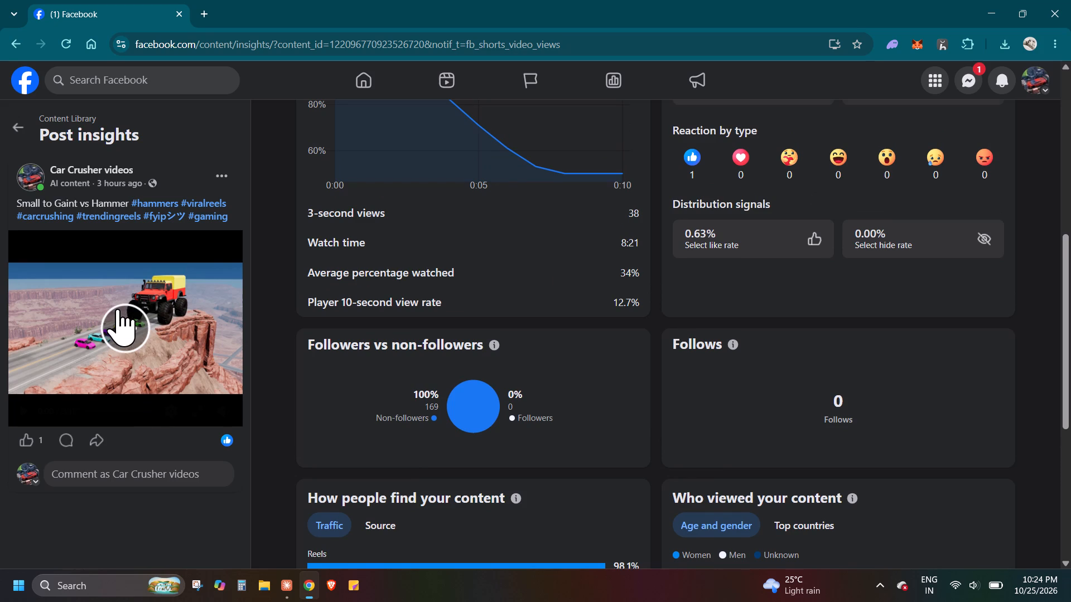
key(Down)
key(Down)
key(Down)
key(Down)
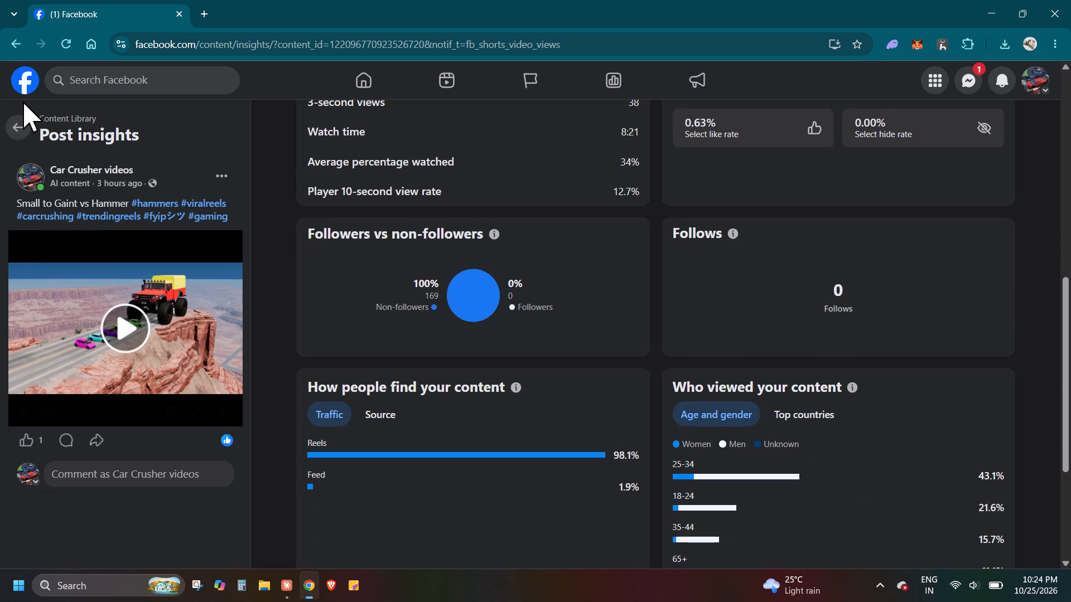
click(17, 119)
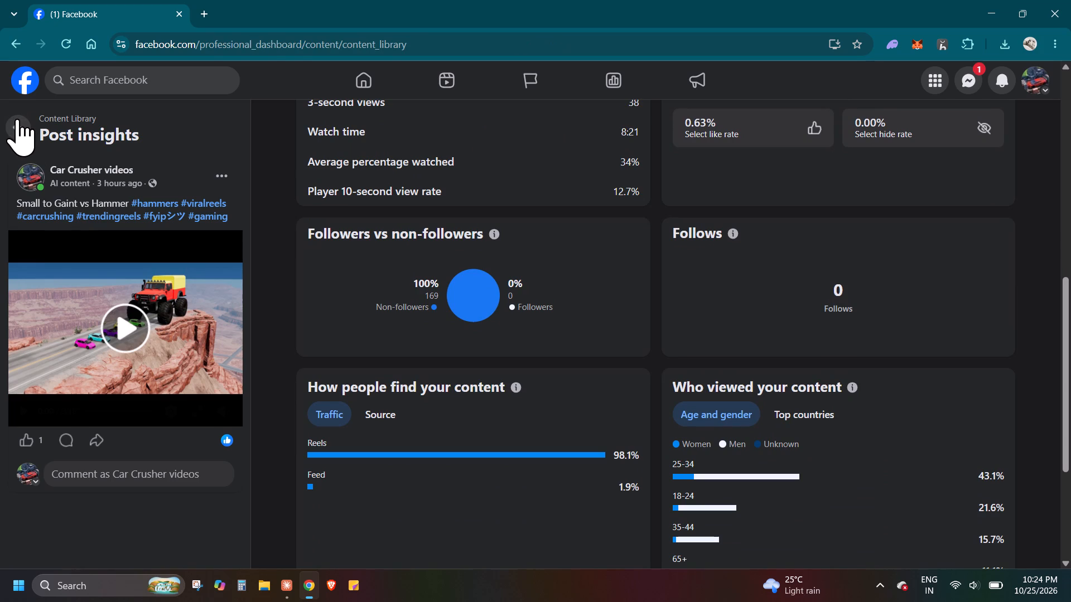
click(17, 119)
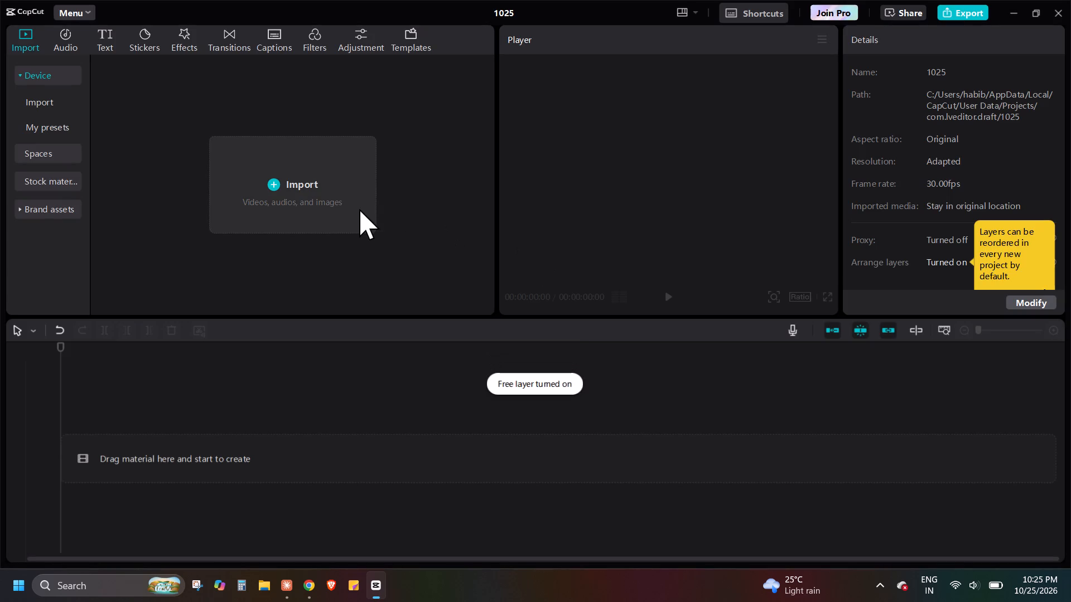
Import the "Satisfying Car Crushing" video from the Downloads folder into the project's media.
click(296, 190)
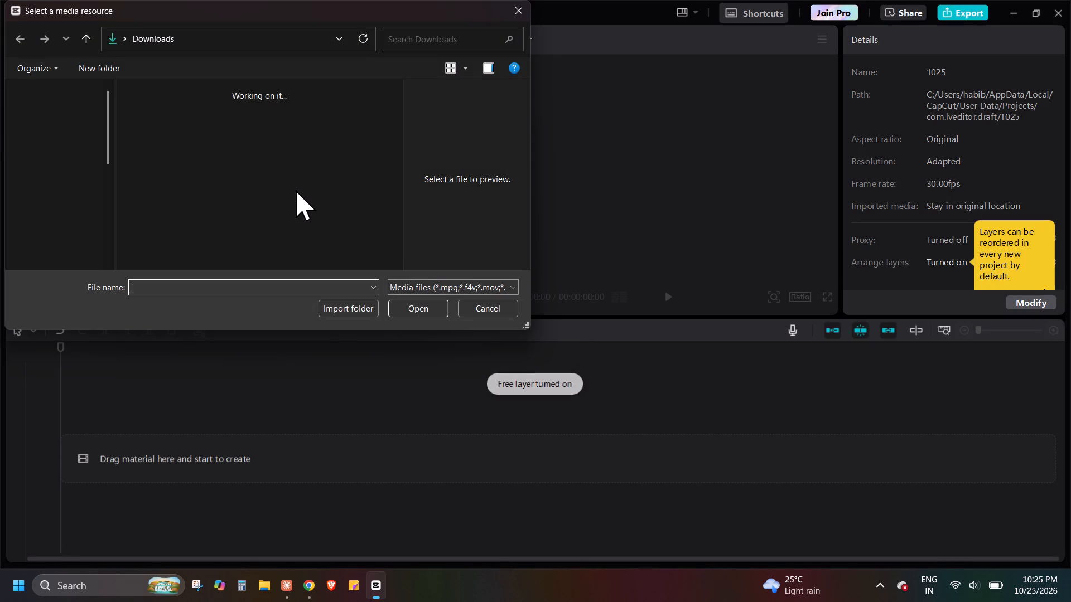
click(256, 114)
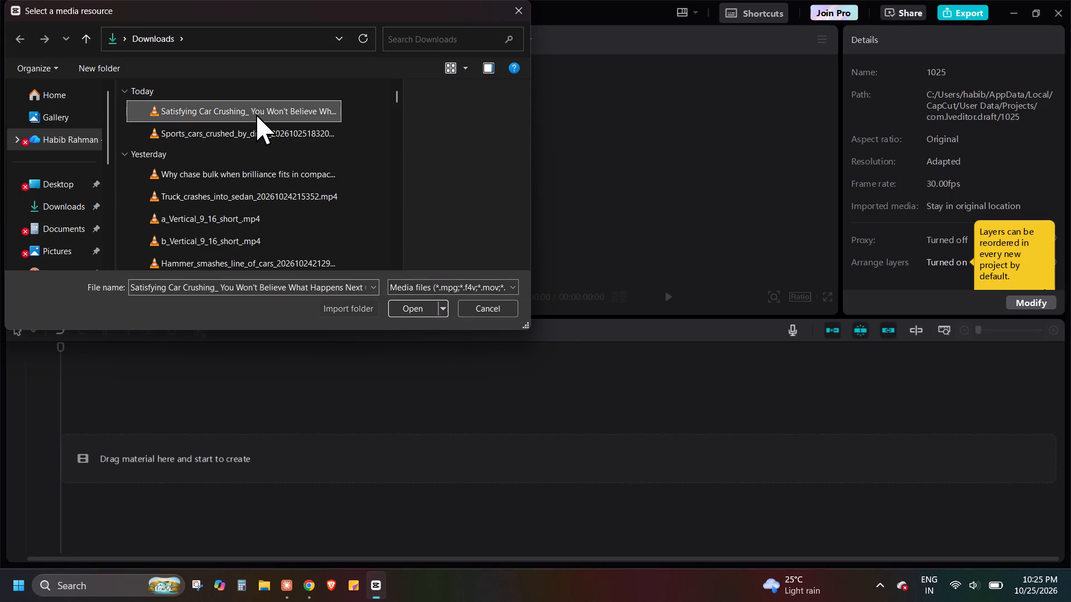
click(402, 300)
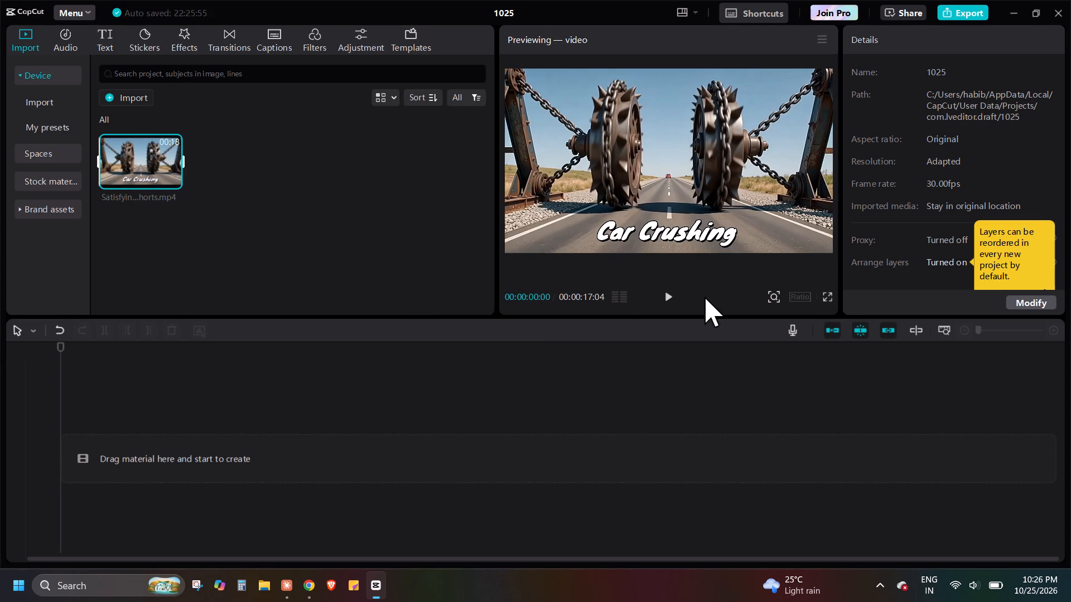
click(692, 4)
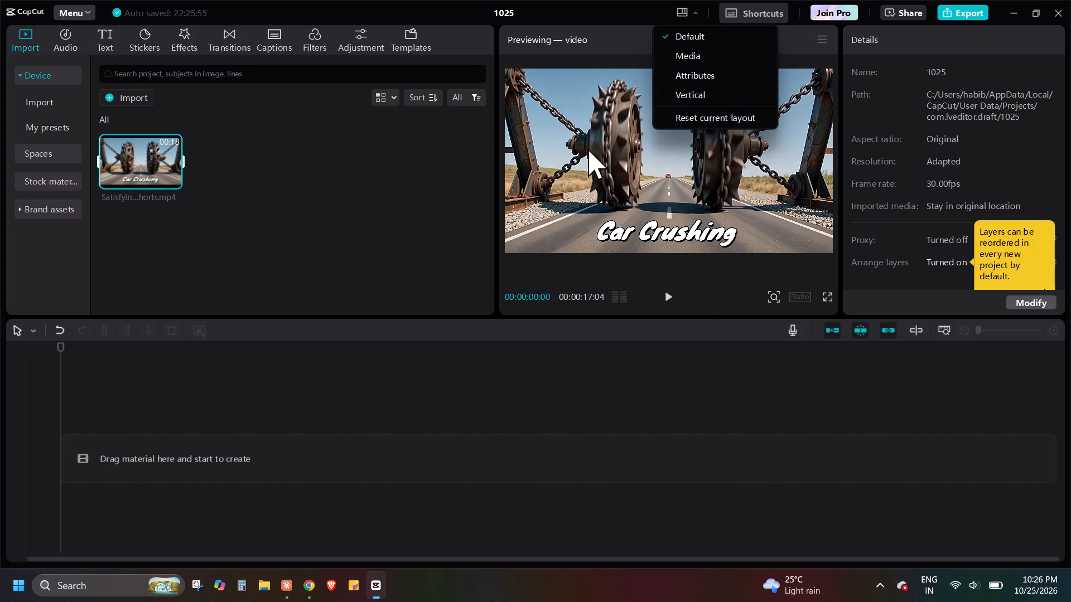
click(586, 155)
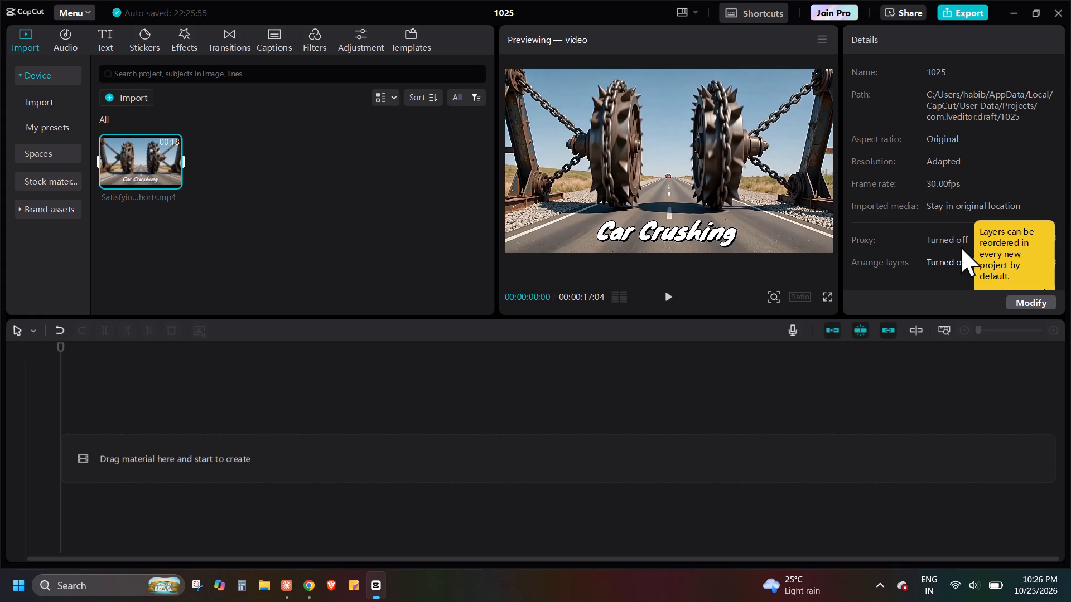
Set the project's aspect ratio to 9:16 in the project settings and save them.
click(1030, 292)
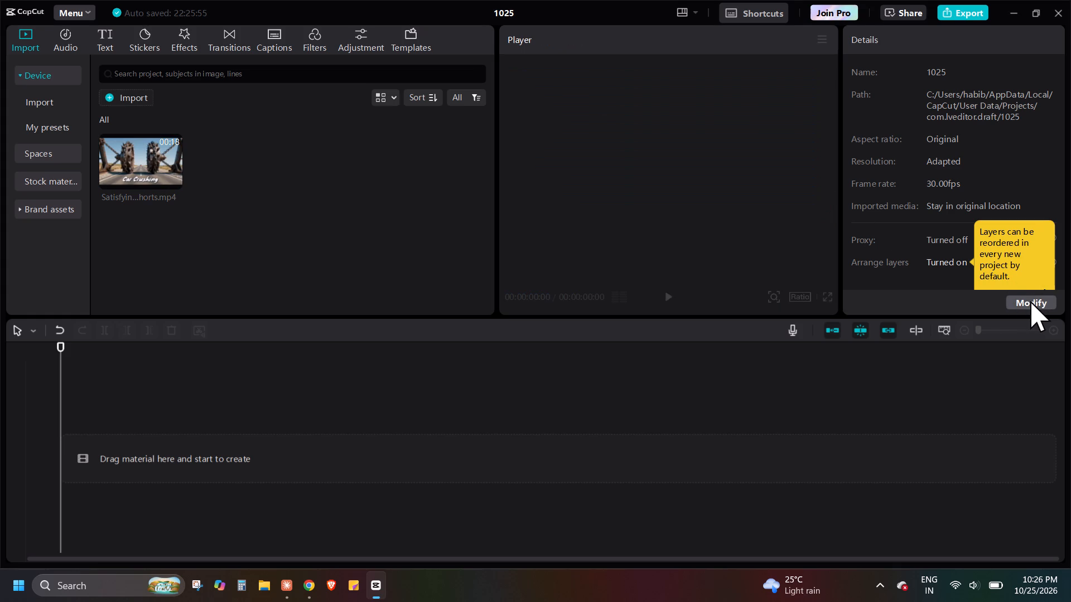
click(1030, 301)
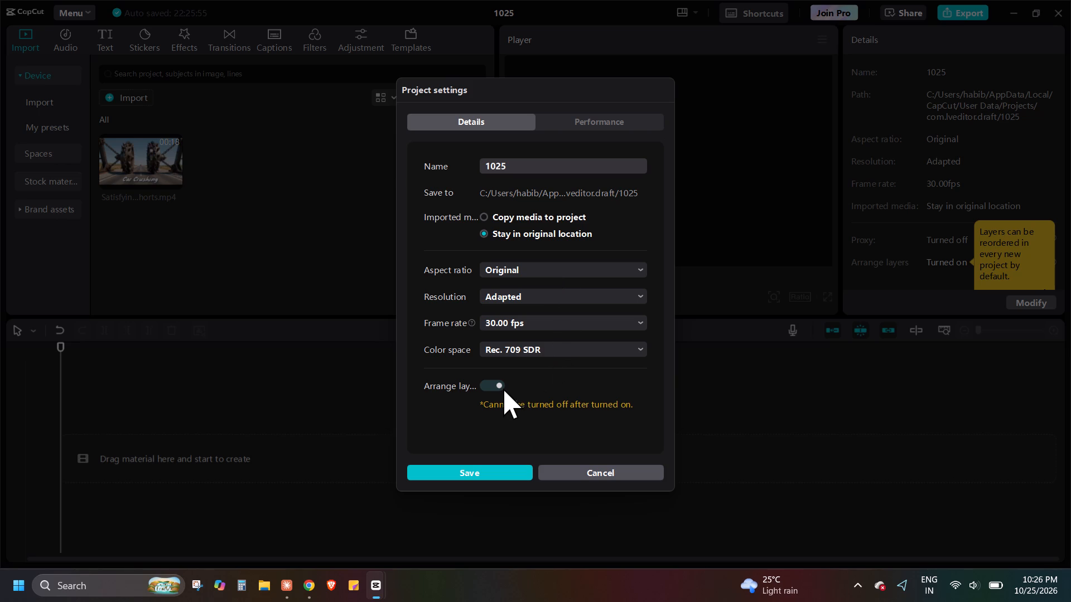
click(571, 116)
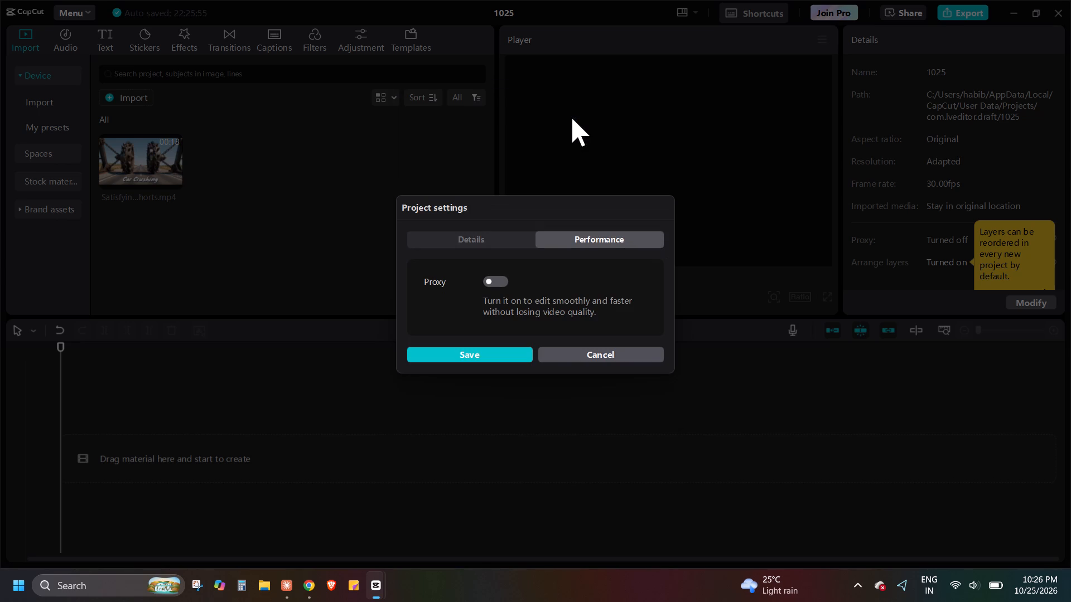
click(478, 236)
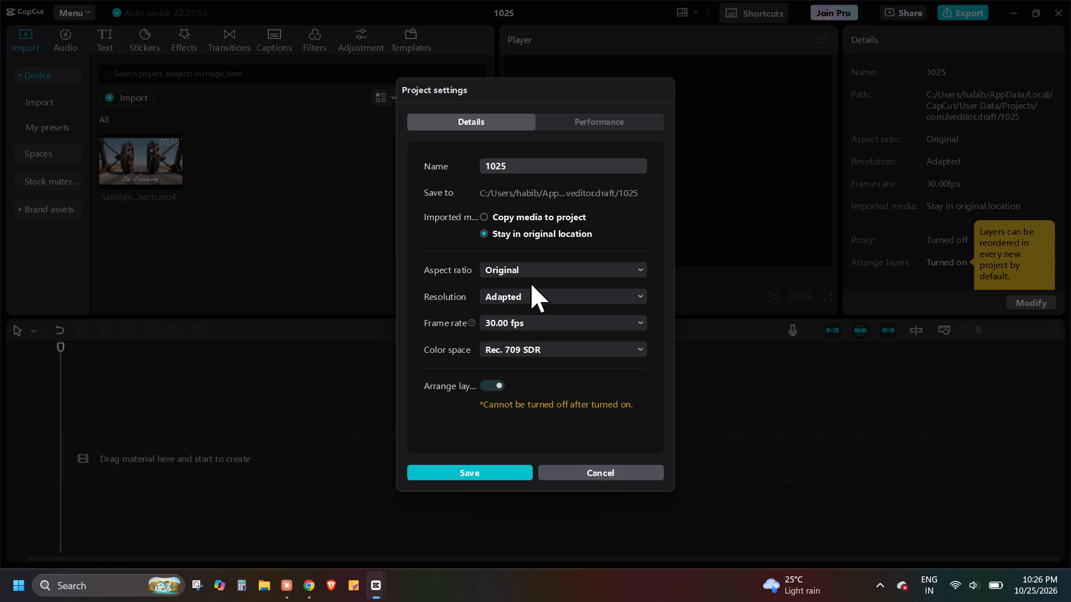
click(531, 268)
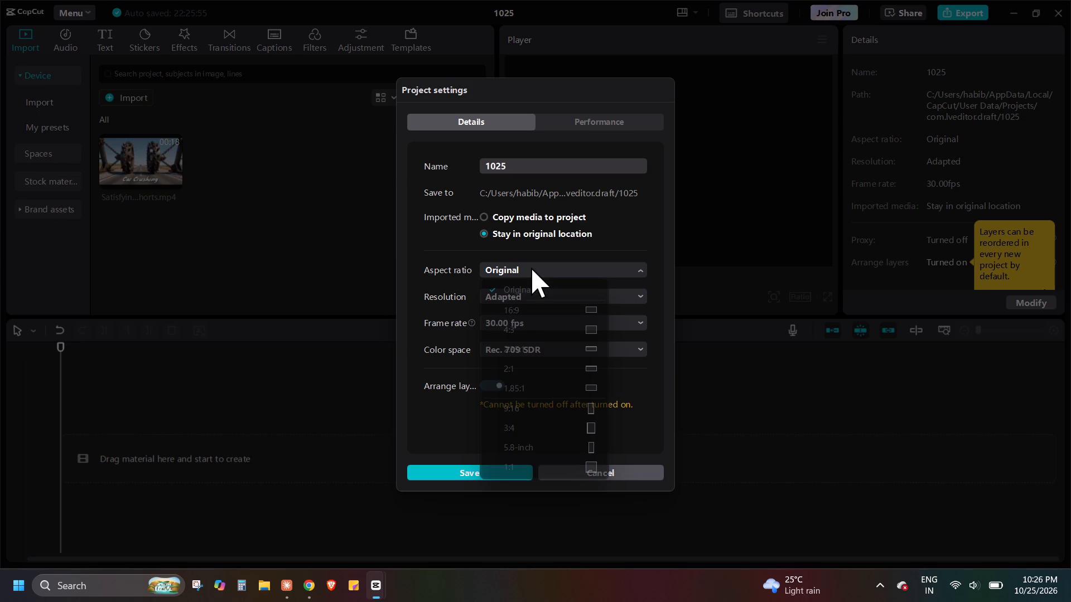
click(541, 405)
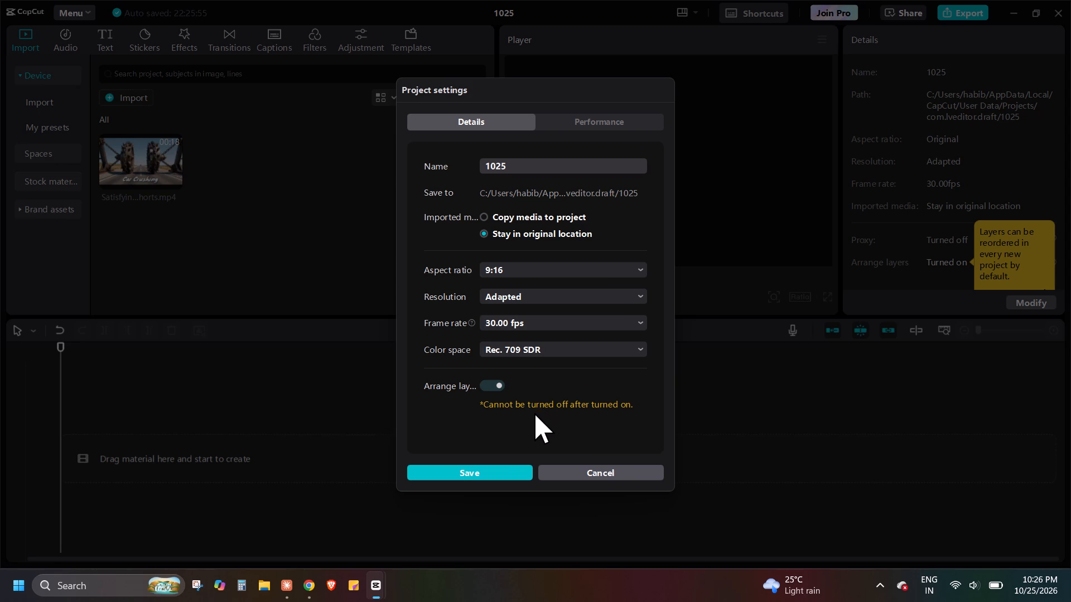
click(481, 469)
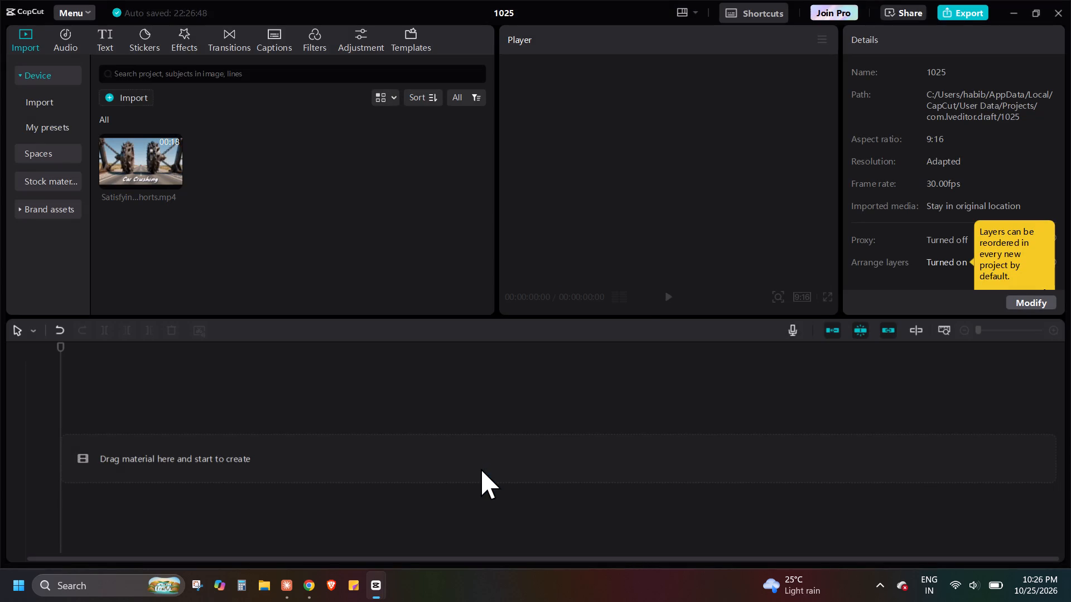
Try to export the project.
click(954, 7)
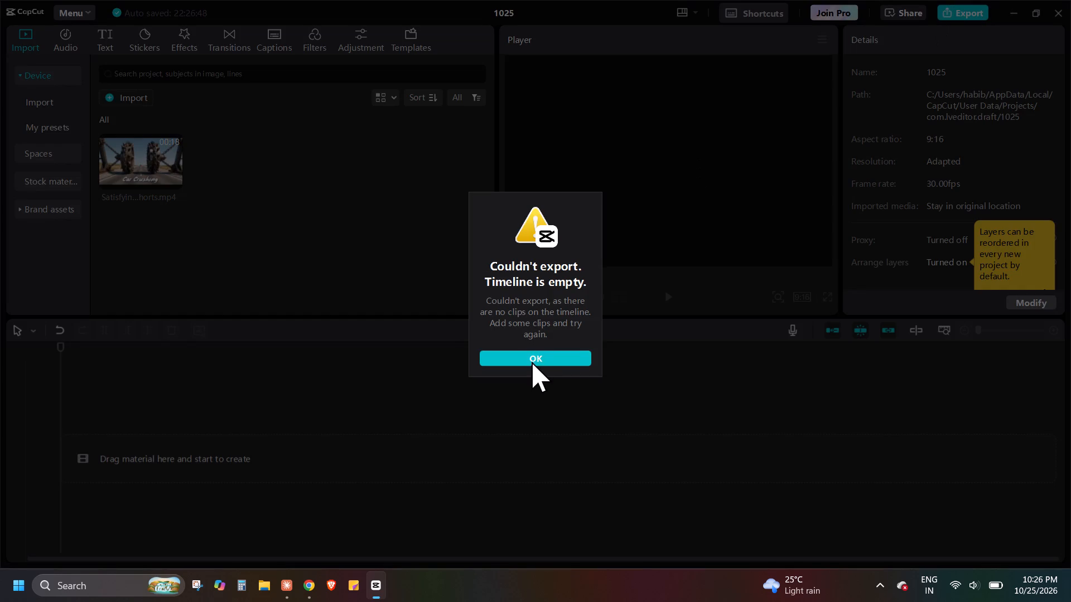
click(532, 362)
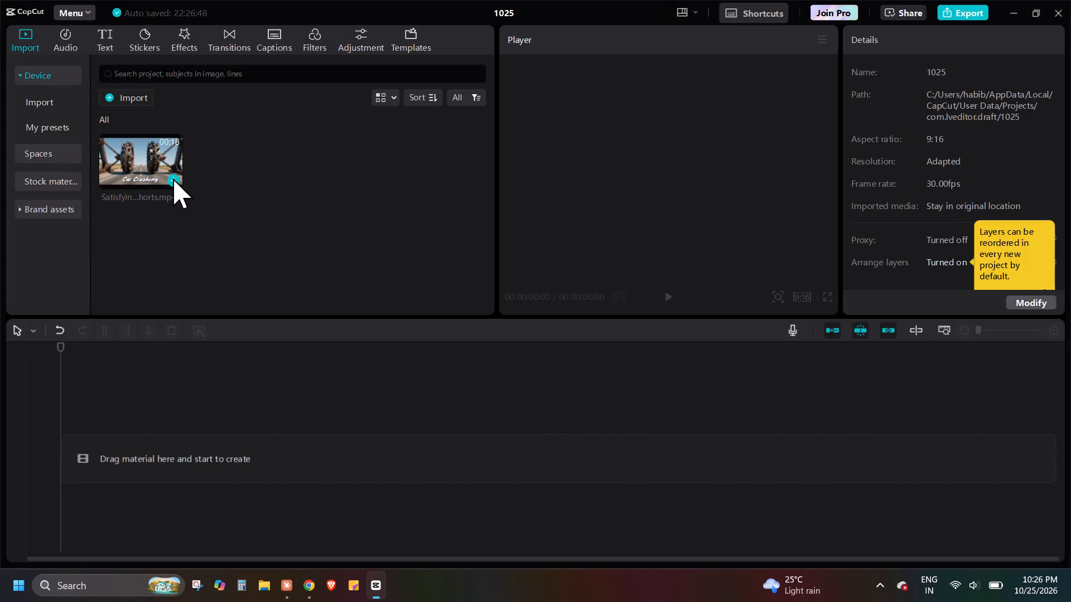
Add the imported car crushing clip to the timeline.
click(173, 179)
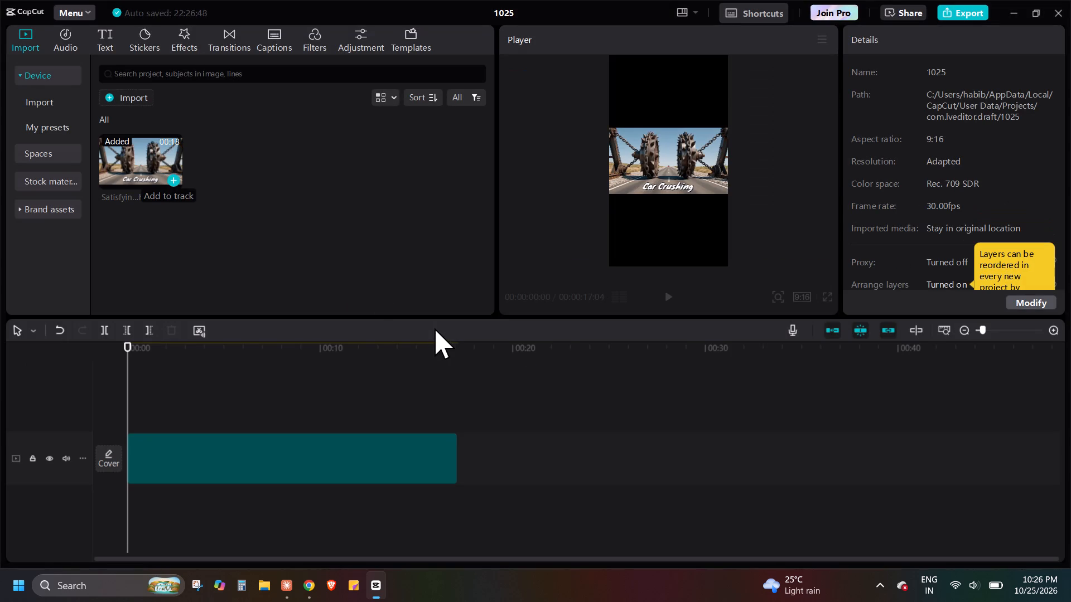
Export the video as 1025 in 4K H.264 mp4 at 30fps, keeping the recommended bit rate.
click(963, 10)
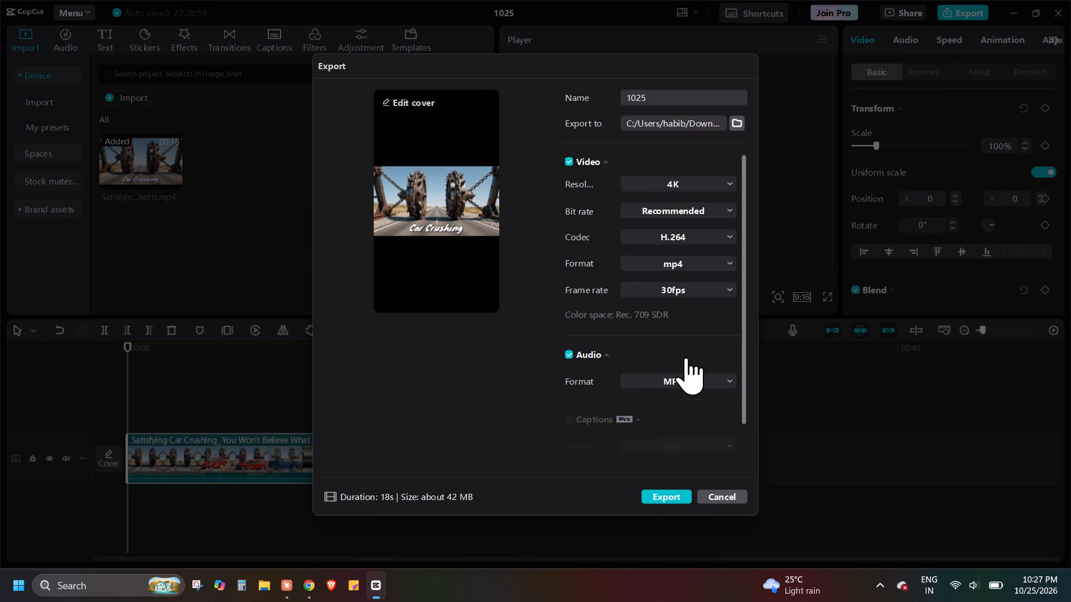
click(674, 208)
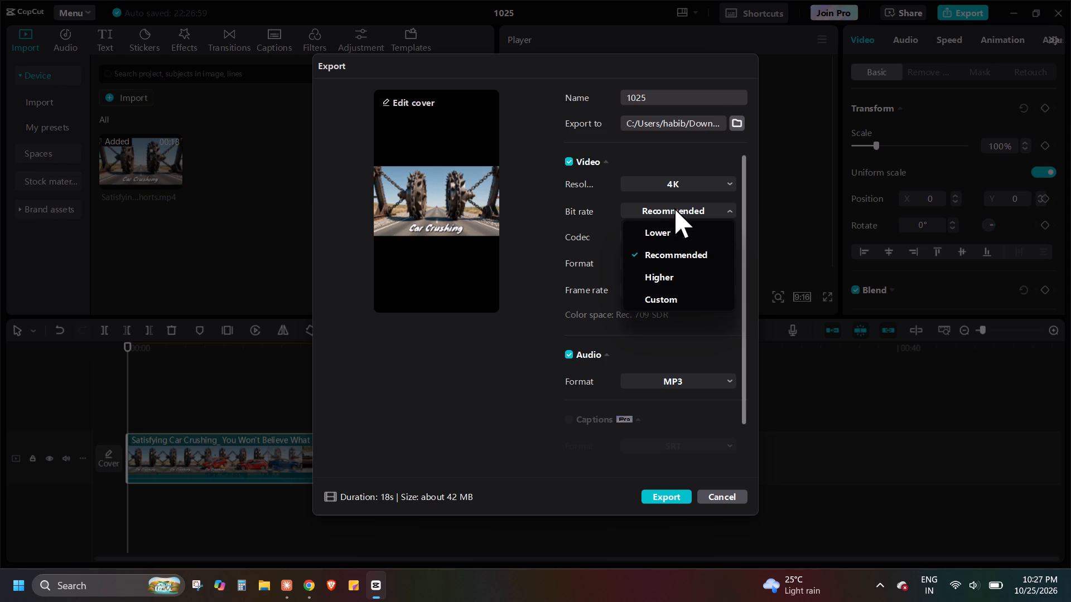
click(674, 208)
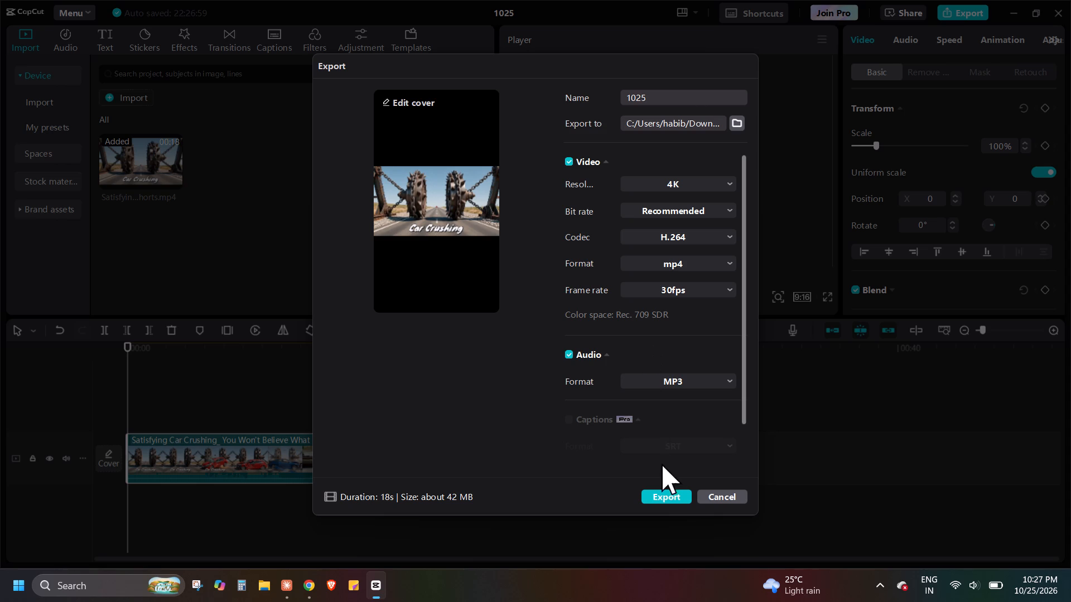
click(661, 491)
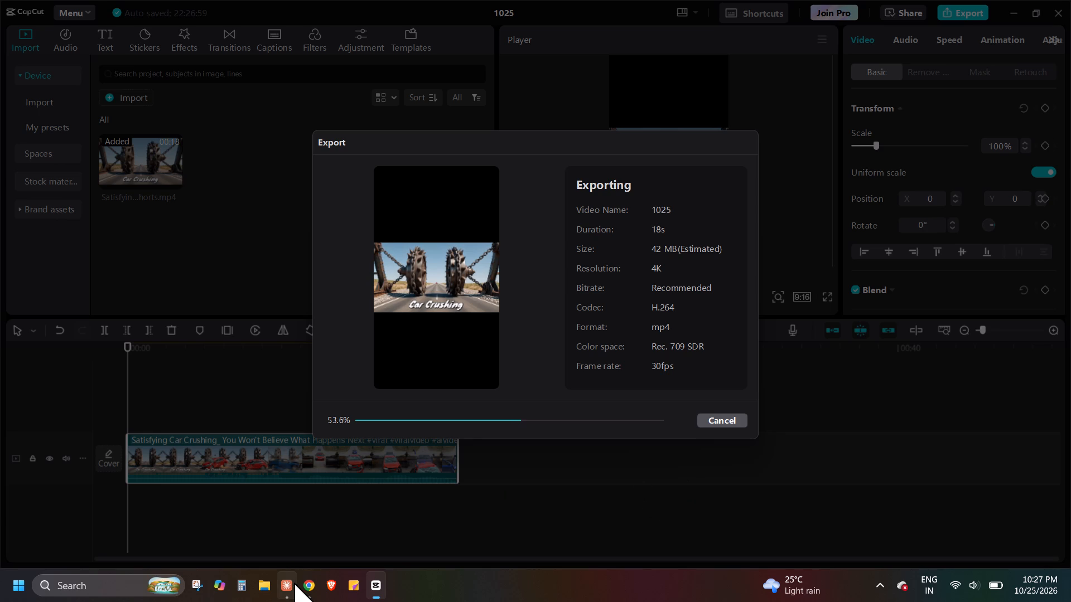
Switch to Facebook in Chrome and look through the Content Library's published posts and their performance figures, down to the oldest entries.
click(311, 581)
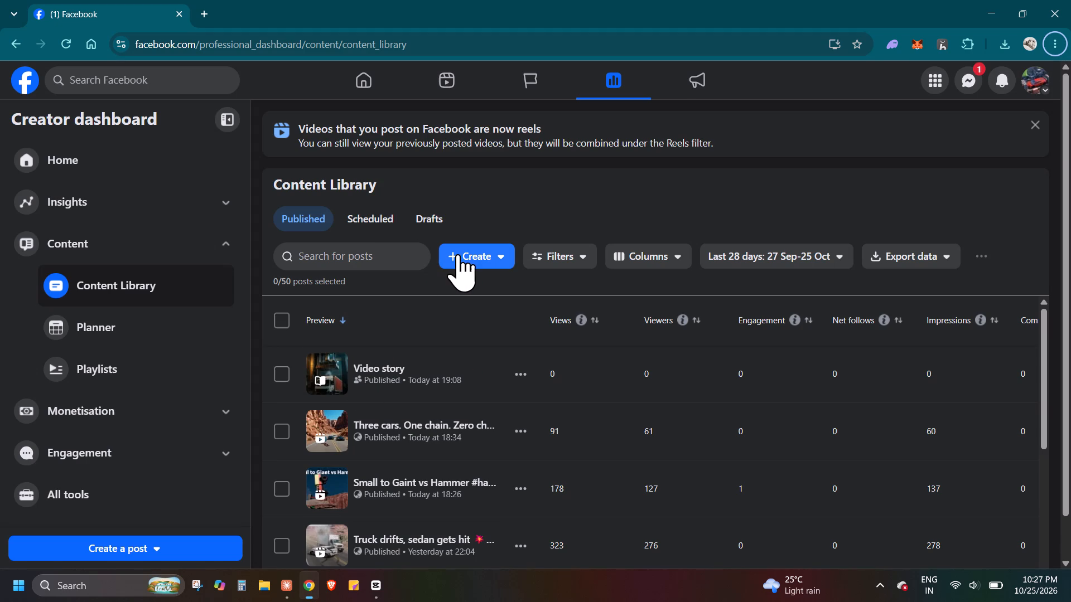
drag(1070, 132, 1070, 268)
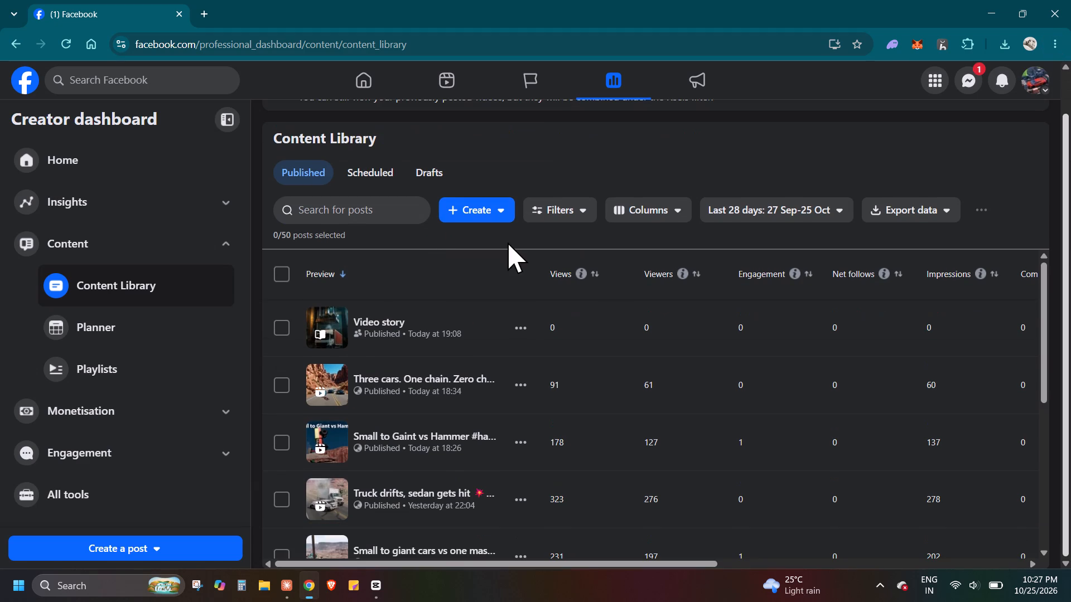
click(475, 207)
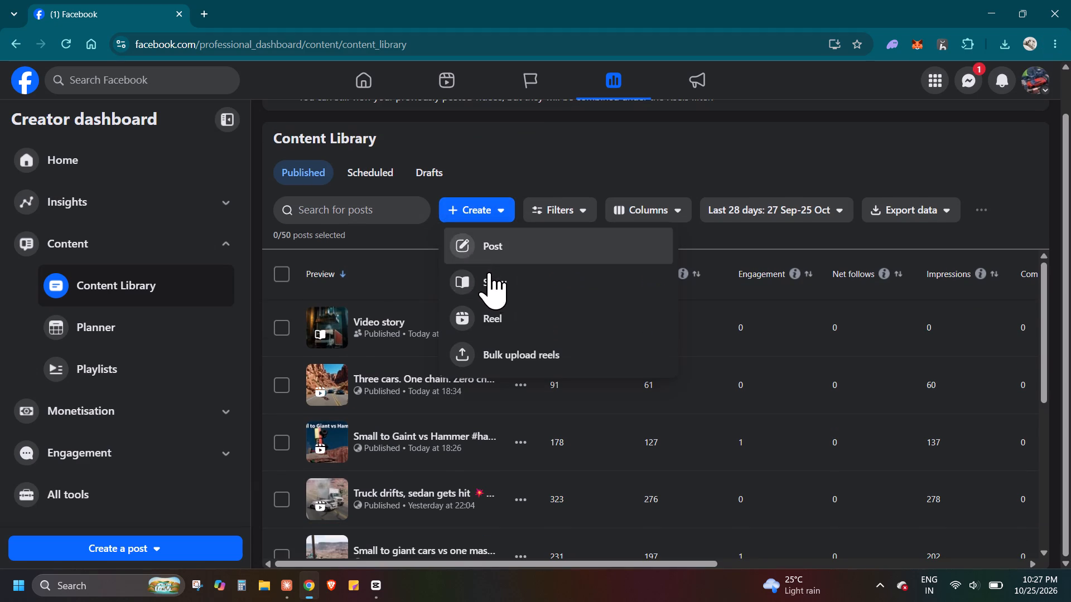
click(530, 151)
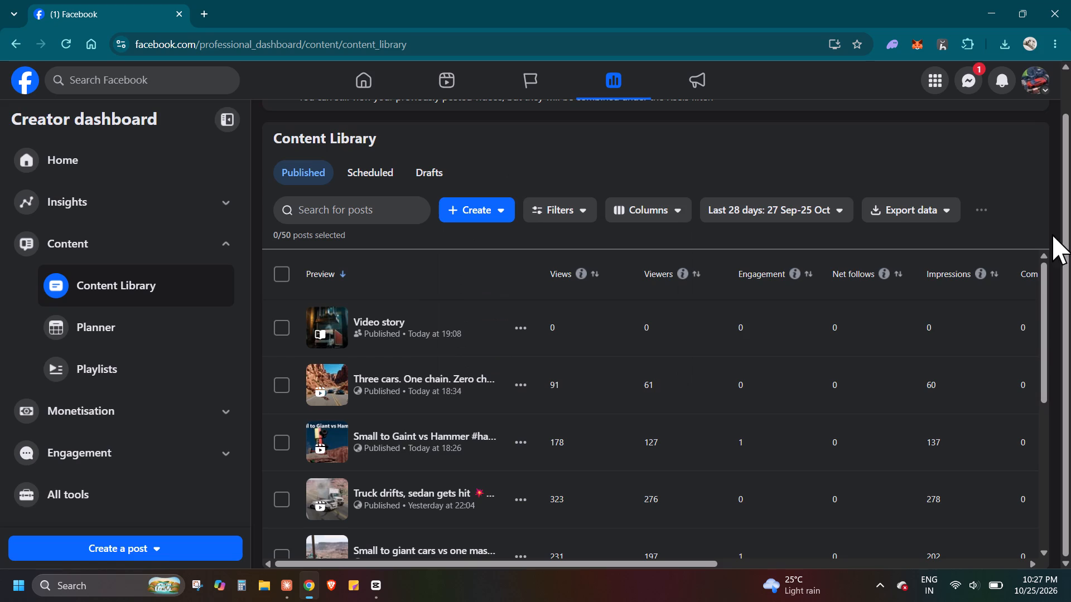
drag(1045, 278, 1047, 468)
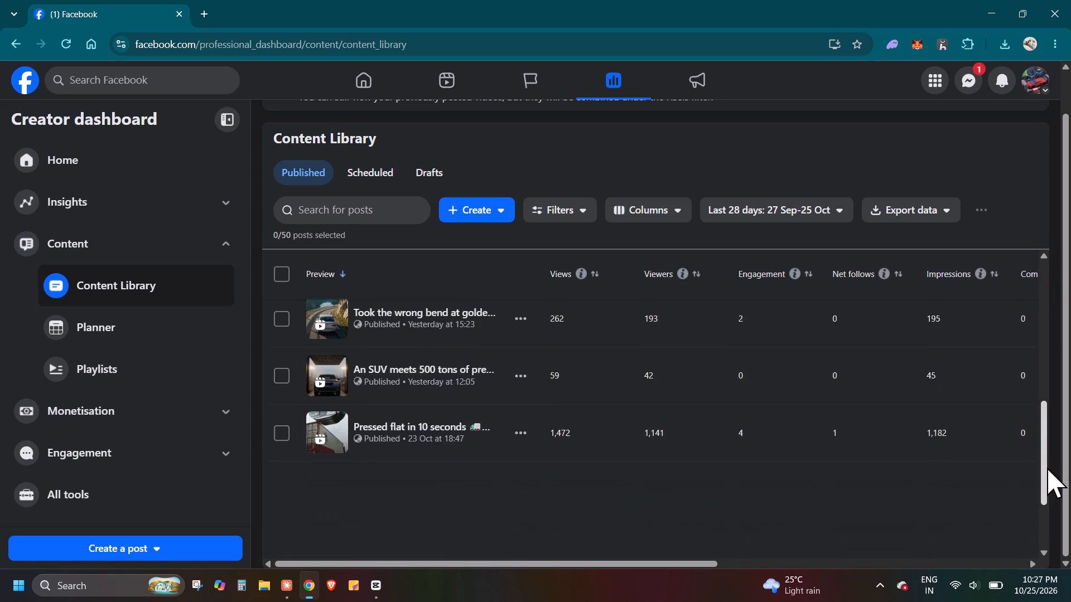
drag(1047, 468, 1047, 491)
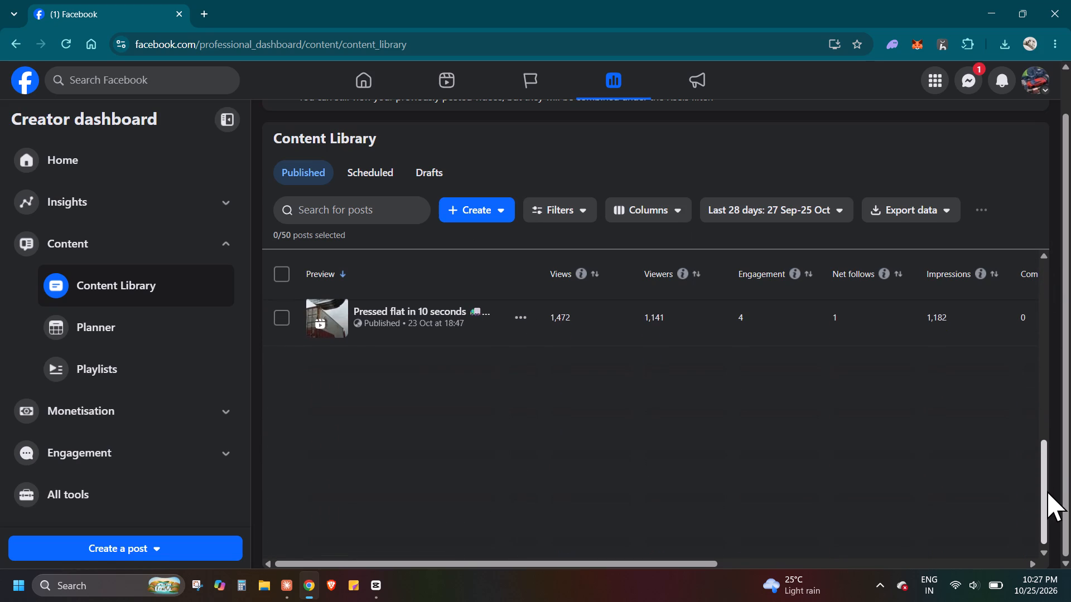
click(1047, 491)
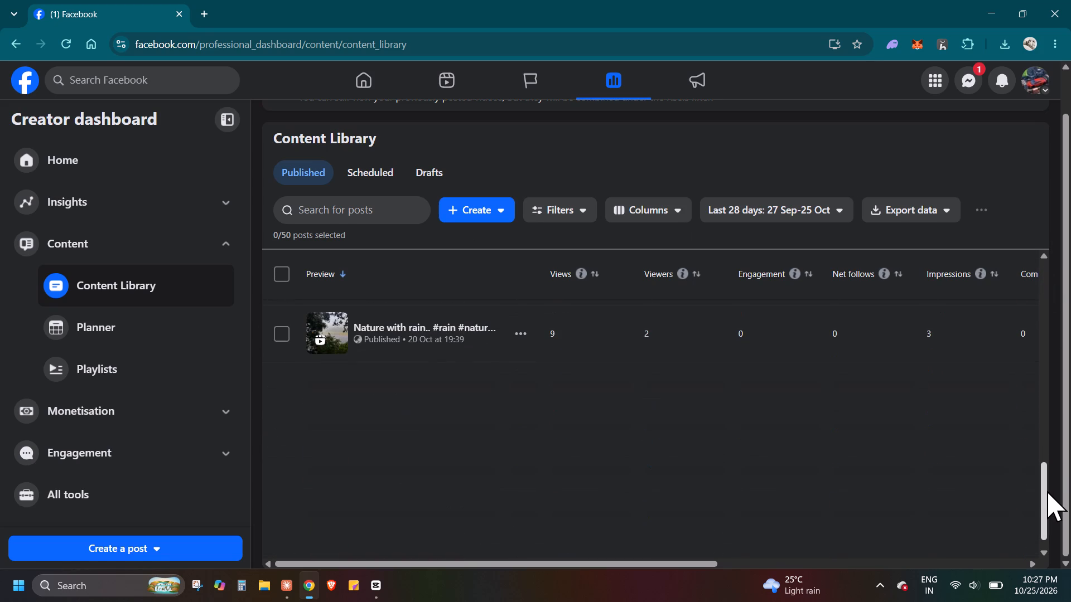
drag(1047, 491, 1046, 464)
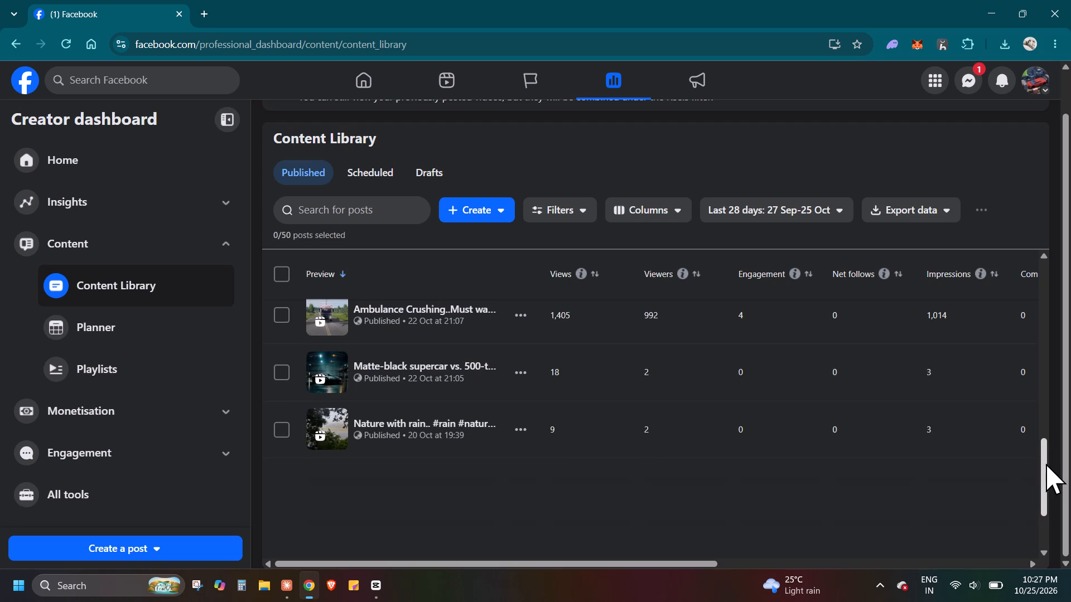
drag(1046, 464, 1045, 464)
drag(1045, 464, 1049, 511)
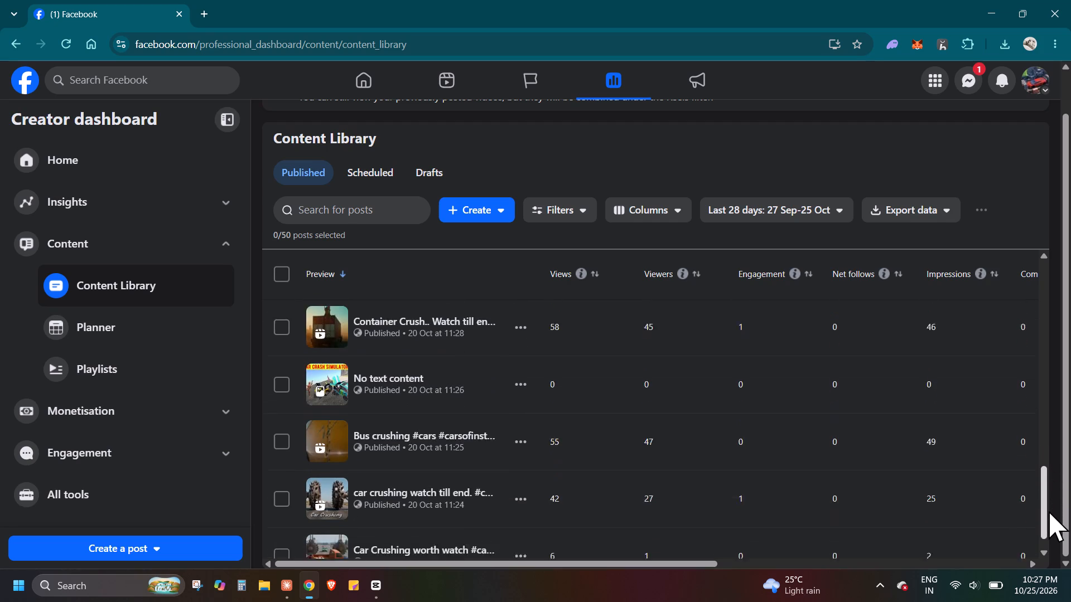
drag(1049, 511, 1056, 548)
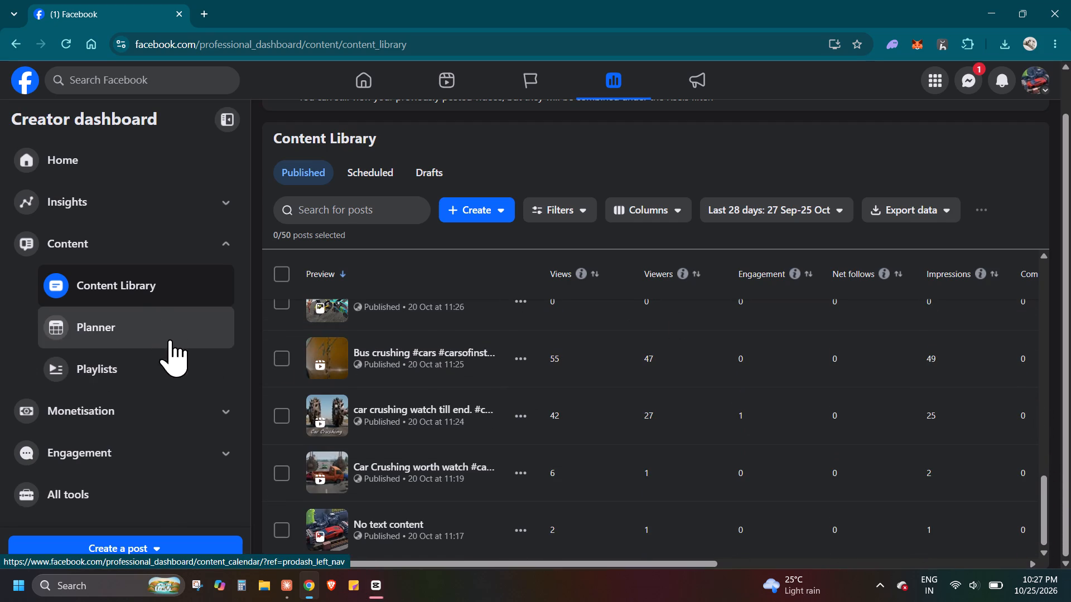
Go to youtube.com in Chrome in place of the Facebook dashboard.
click(236, 45)
text(you)
key(Right)
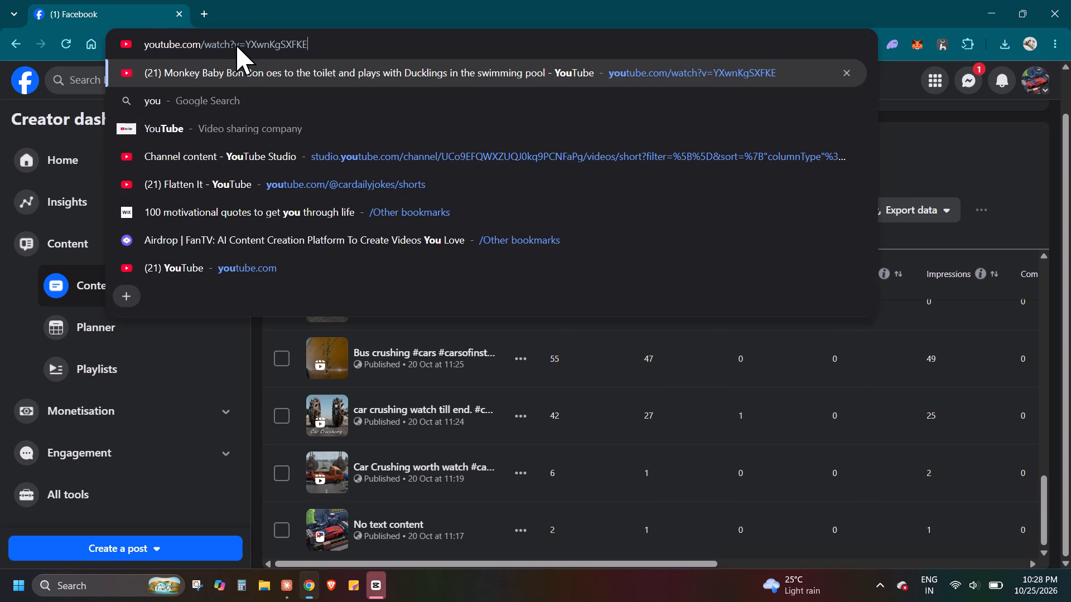
key(BackSpace)
key(BackSpace)
key(BackSpace)
key(BackSpace)
key(BackSpace)
key(BackSpace)
key(BackSpace)
key(BackSpace)
key(BackSpace)
key(BackSpace)
key(BackSpace)
key(BackSpace)
key(BackSpace)
key(BackSpace)
key(BackSpace)
key(BackSpace)
key(BackSpace)
key(BackSpace)
key(BackSpace)
key(BackSpace)
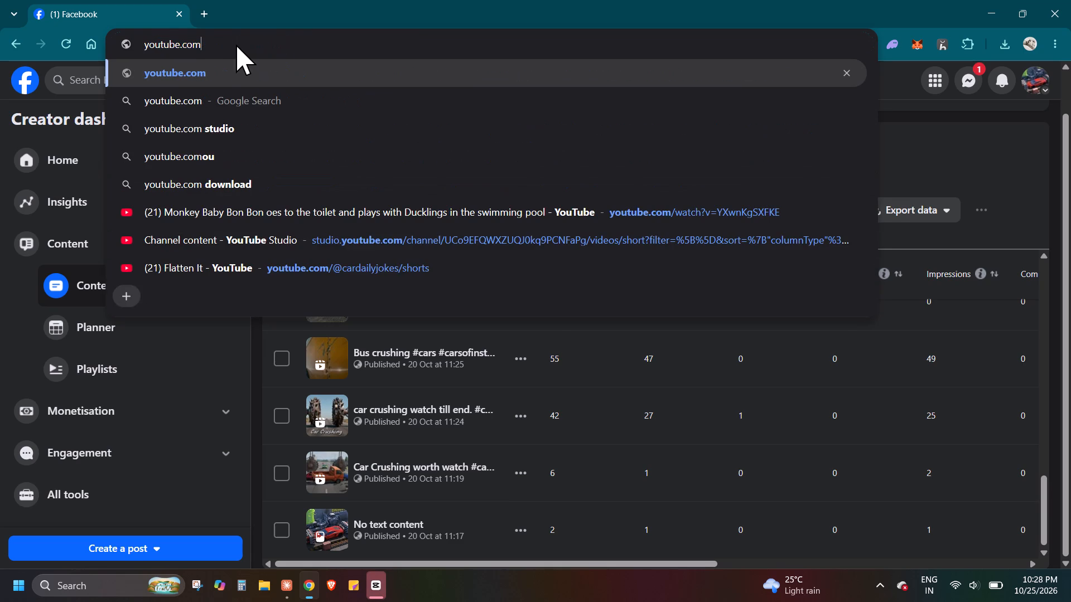
key(Return)
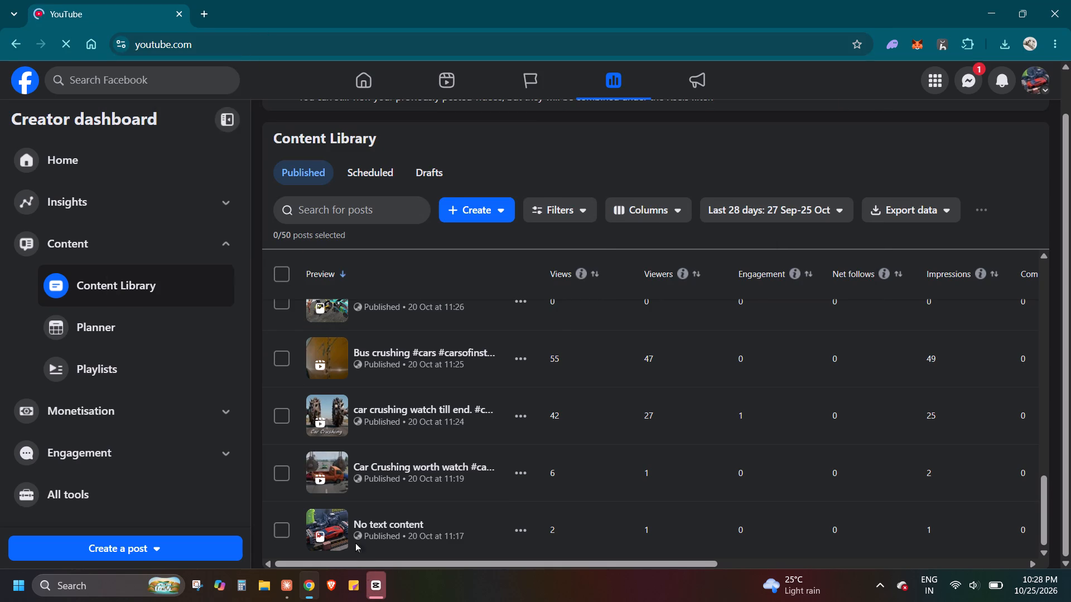
Switch back to CapCut and close the export window without sharing the video.
click(372, 578)
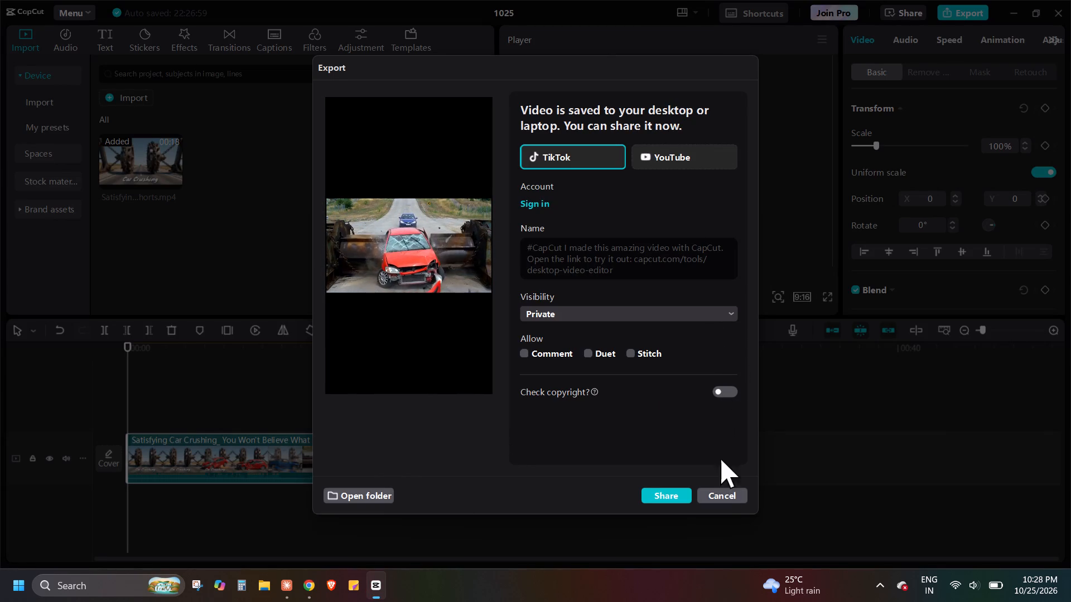
click(715, 488)
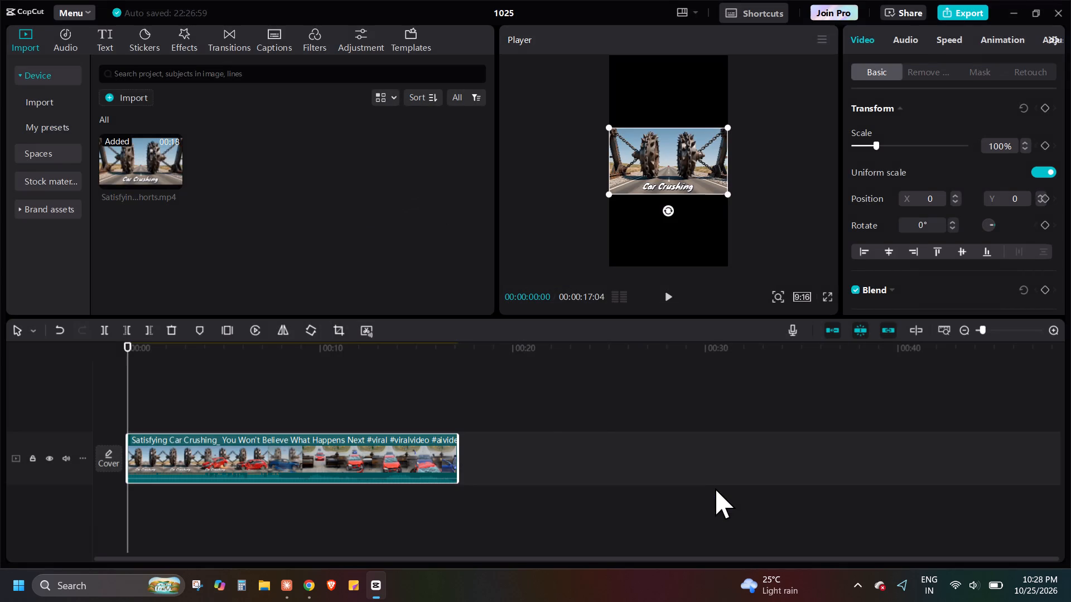
Switch to YouTube in Chrome and upload 1025.mp4 from the 1025 folder in Downloads as a new video.
key(alt+Tab)
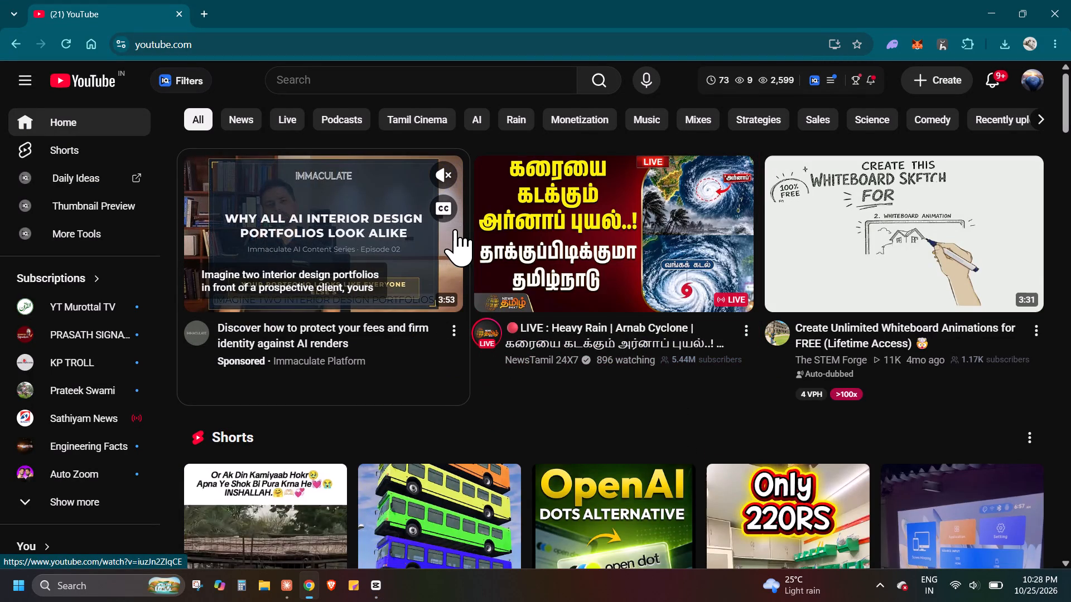
click(925, 71)
click(949, 112)
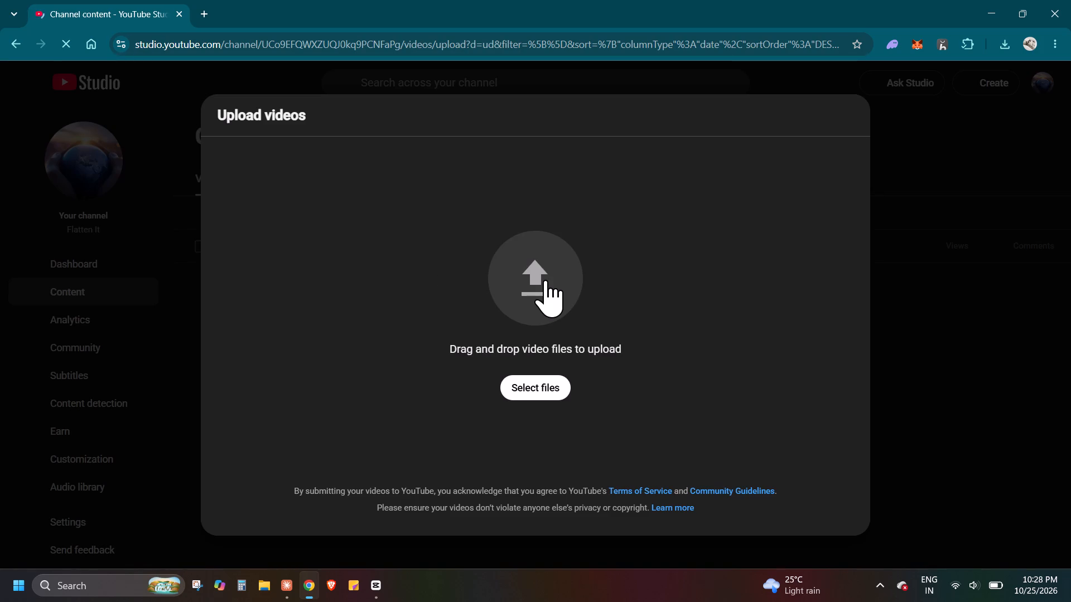
click(546, 280)
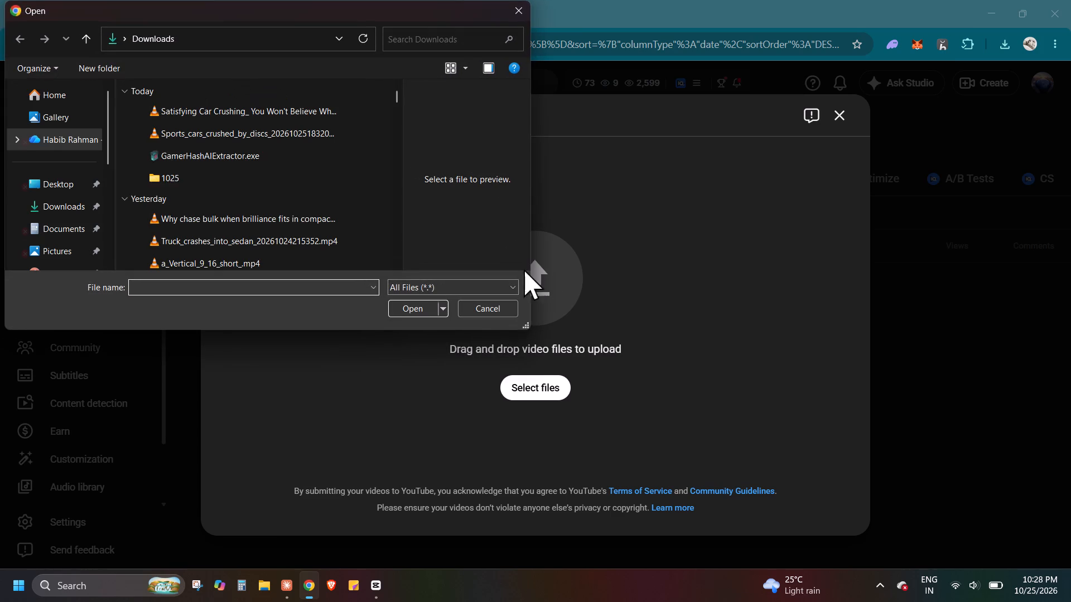
click(250, 109)
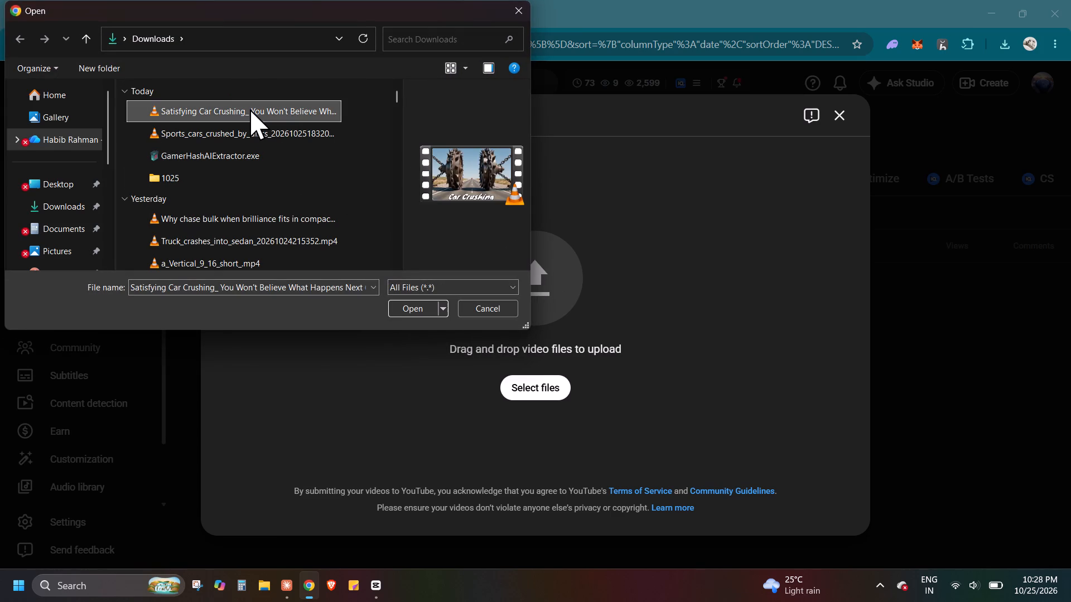
double_click(166, 178)
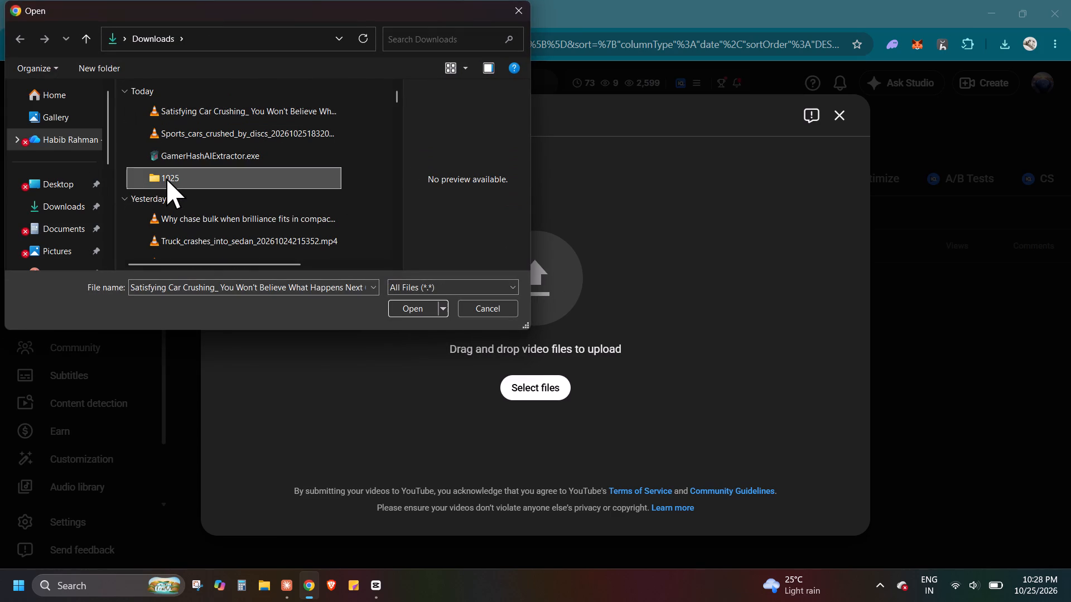
click(172, 145)
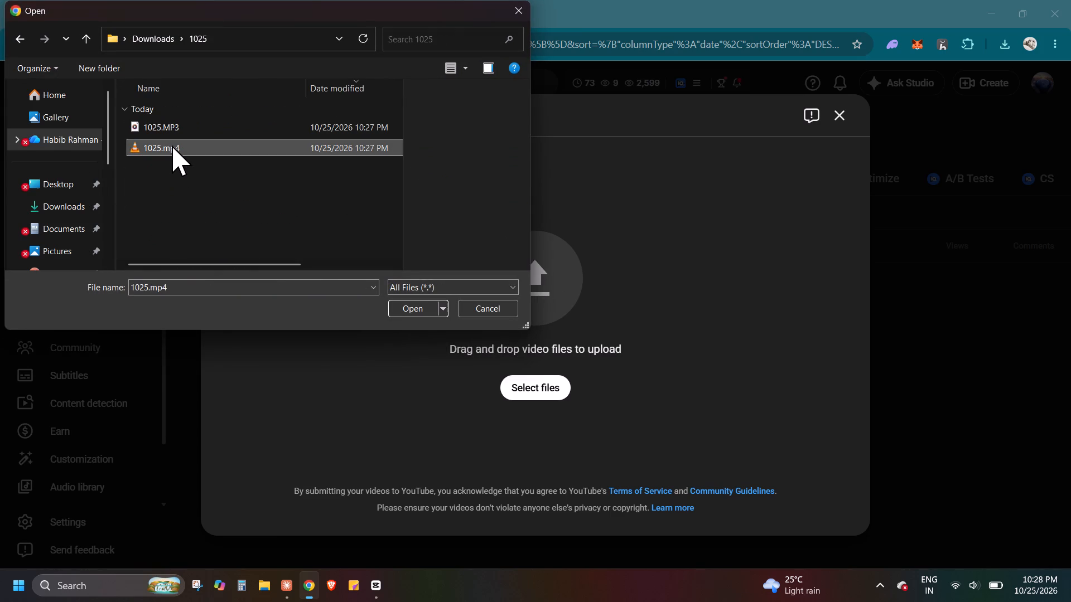
click(414, 303)
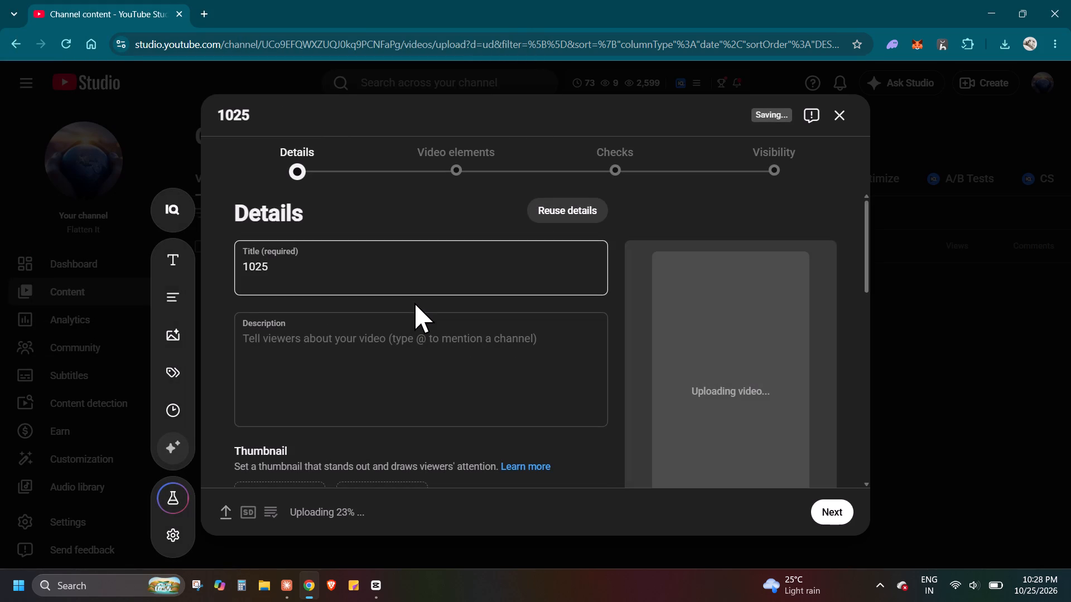
Clear the existing title 1025 from the video's details.
drag(394, 255, 376, 269)
triple_click(376, 269)
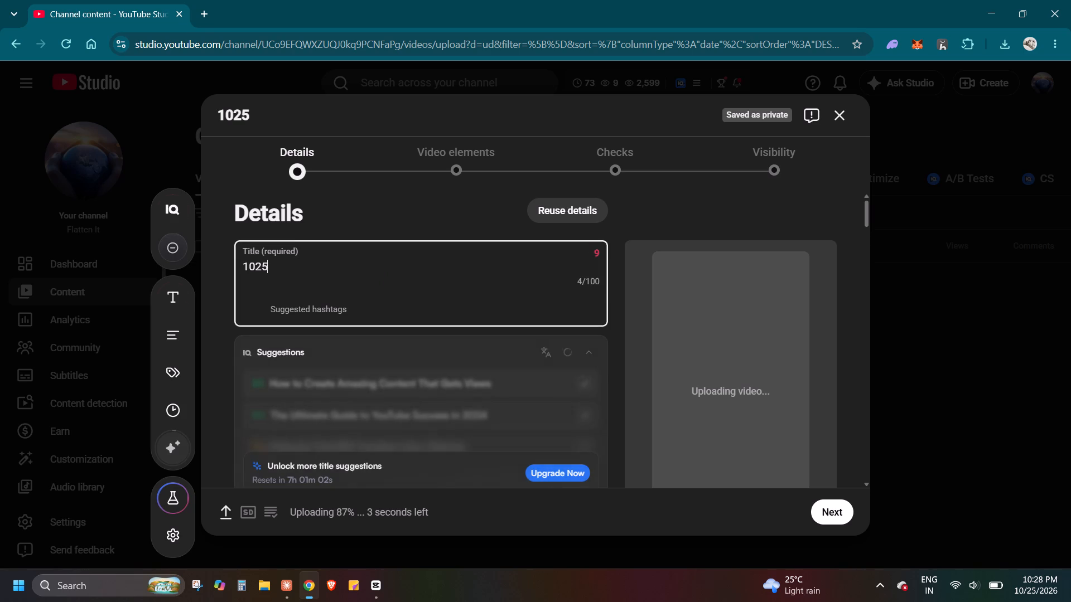
key(BackSpace)
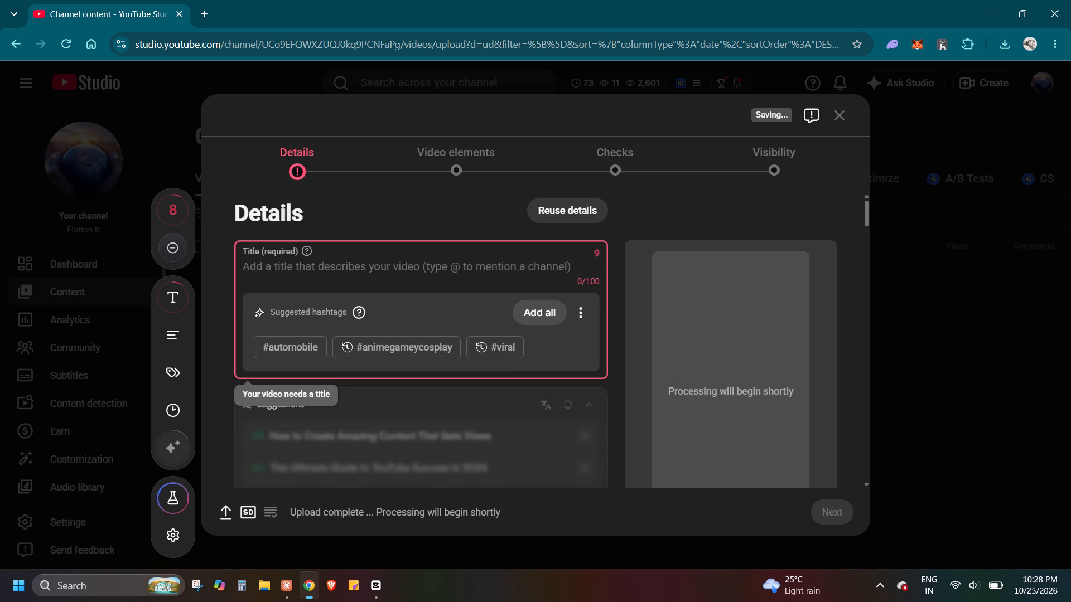
Switch to CapCut and rescale the car crushing clip in the preview to about 99%.
key(alt+Tab)
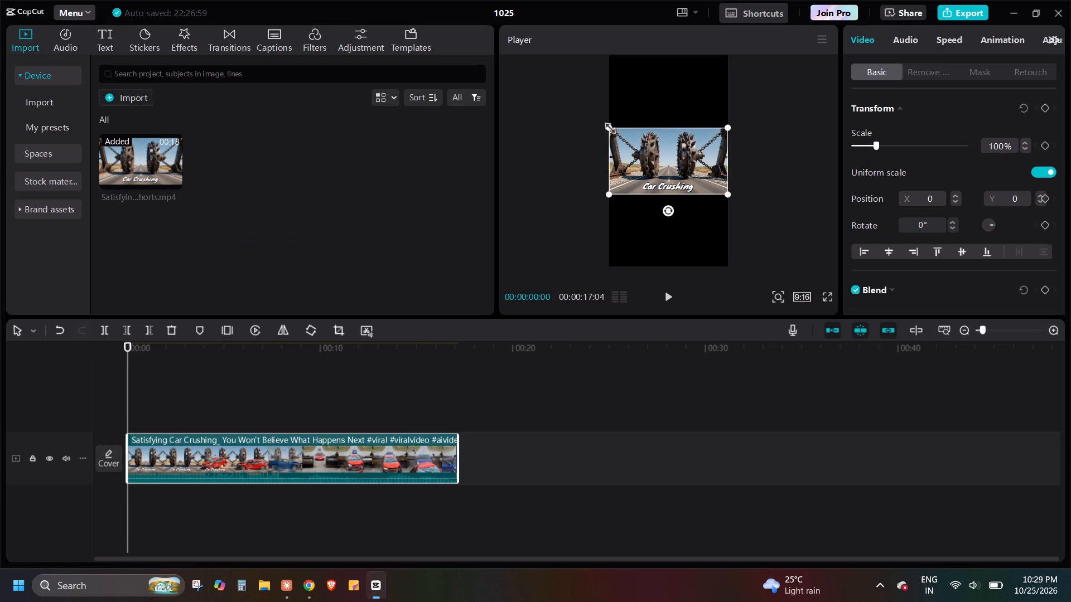
drag(607, 126, 608, 122)
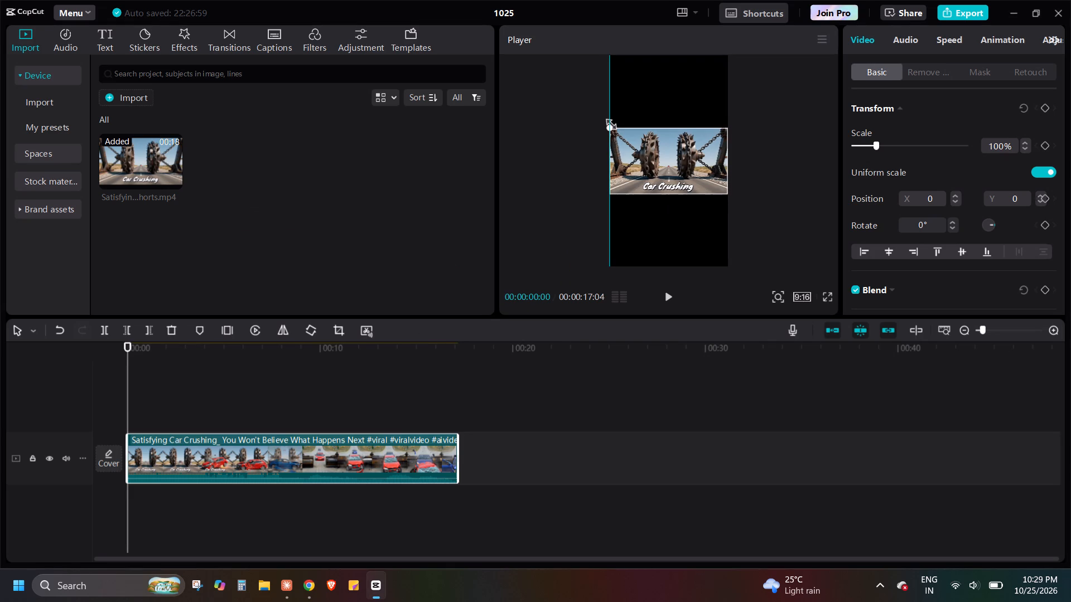
drag(608, 122, 611, 89)
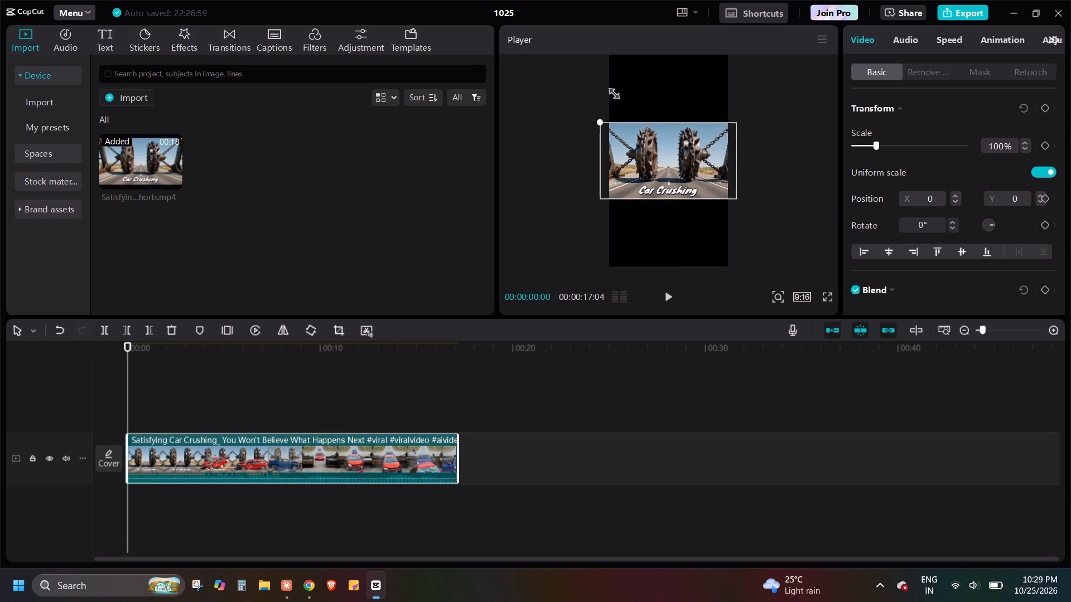
drag(611, 89, 609, 142)
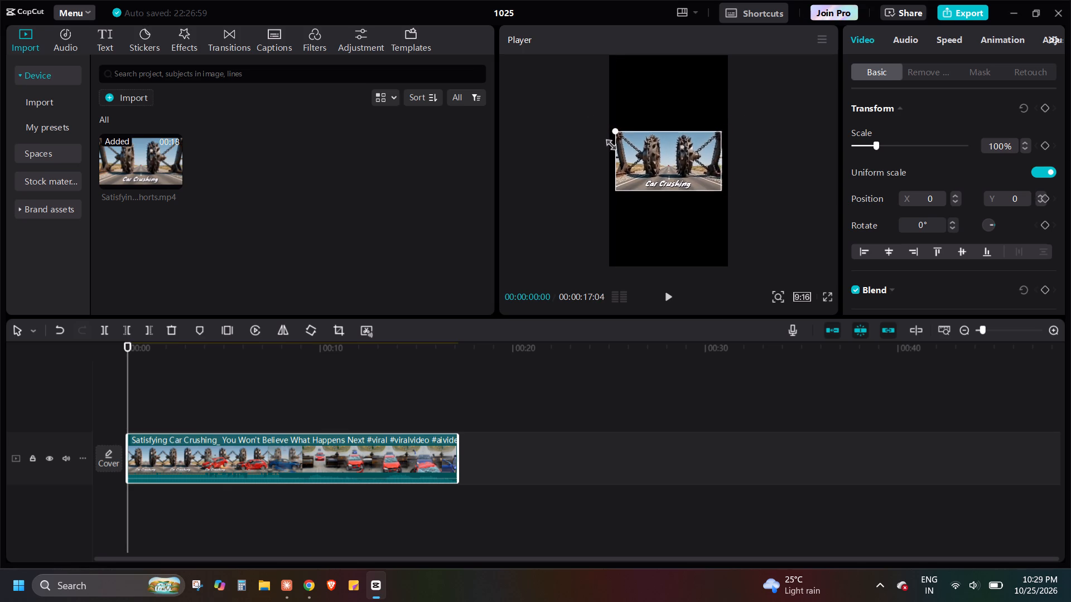
drag(609, 142, 612, 126)
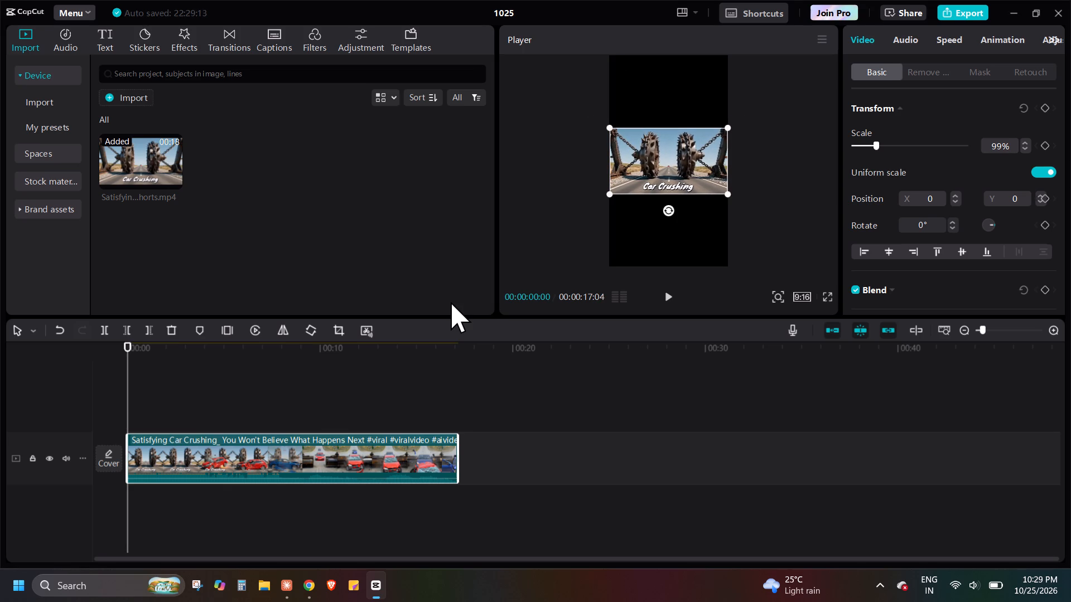
key(alt+Tab)
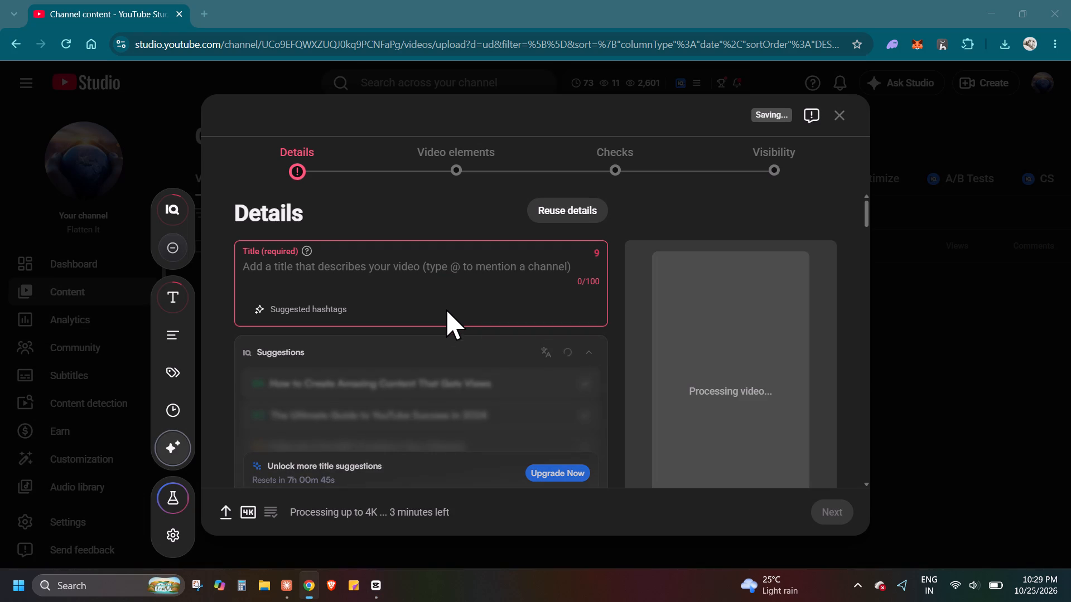
click(284, 584)
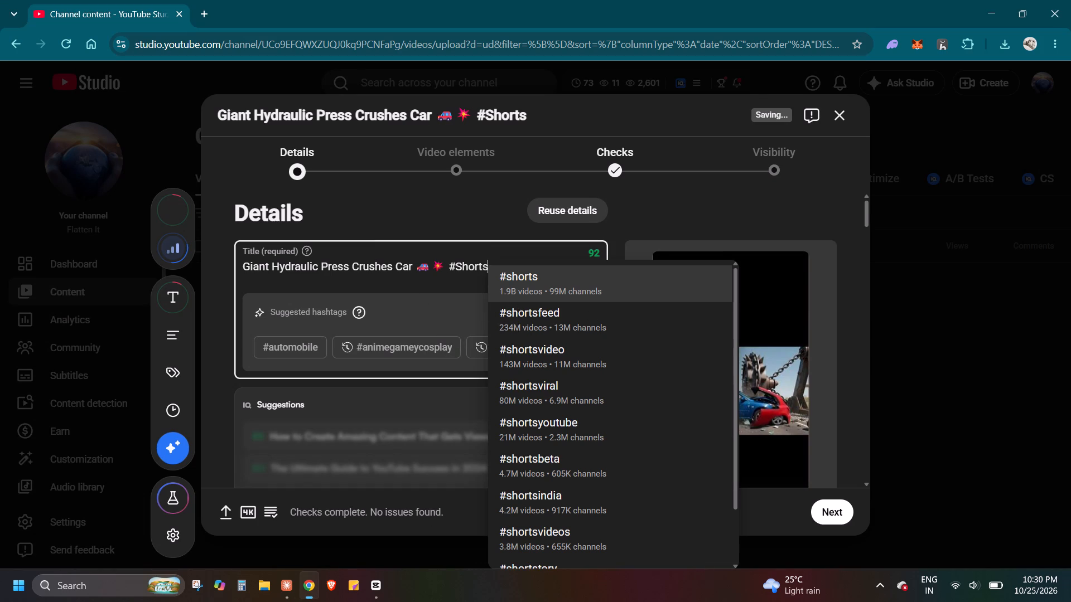
Replace #Shorts in the title with the suggested hashtag #shortsviral and add #viralshorts and #trendingshorts after it.
click(542, 387)
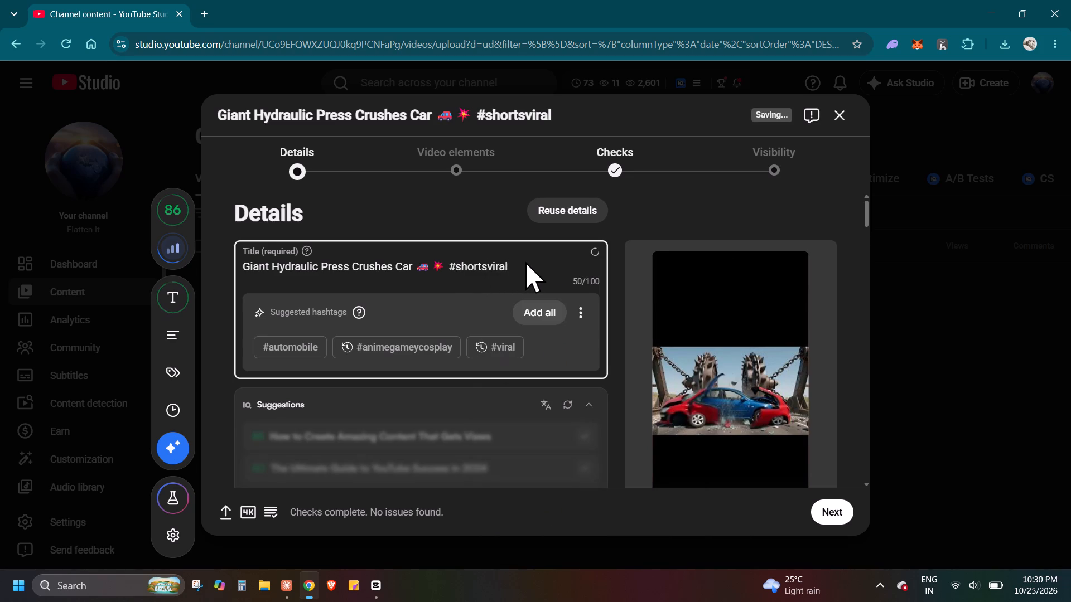
click(517, 264)
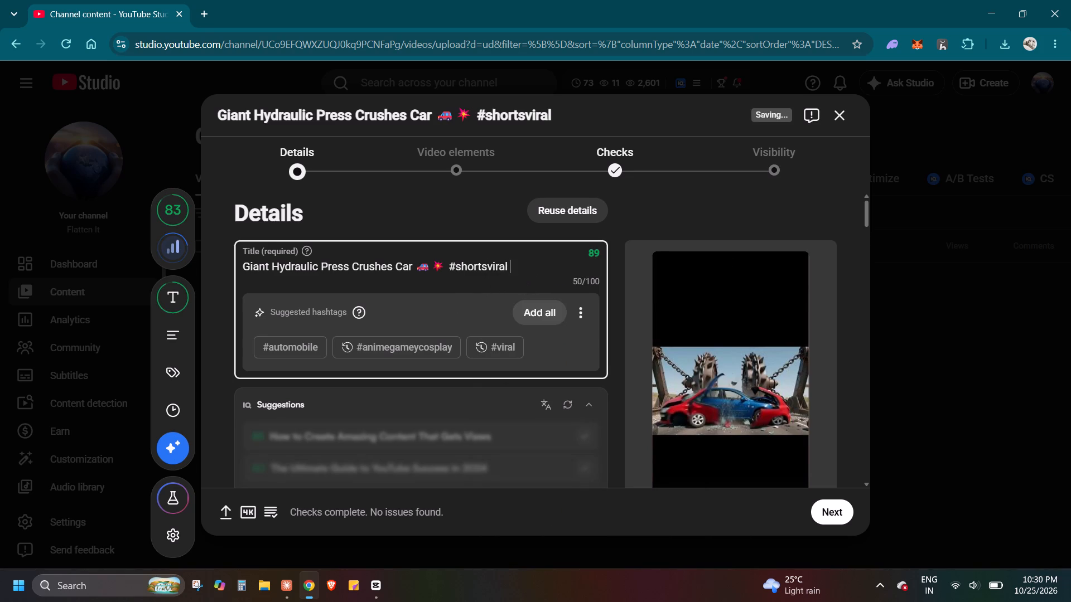
key(shift+numbersign)
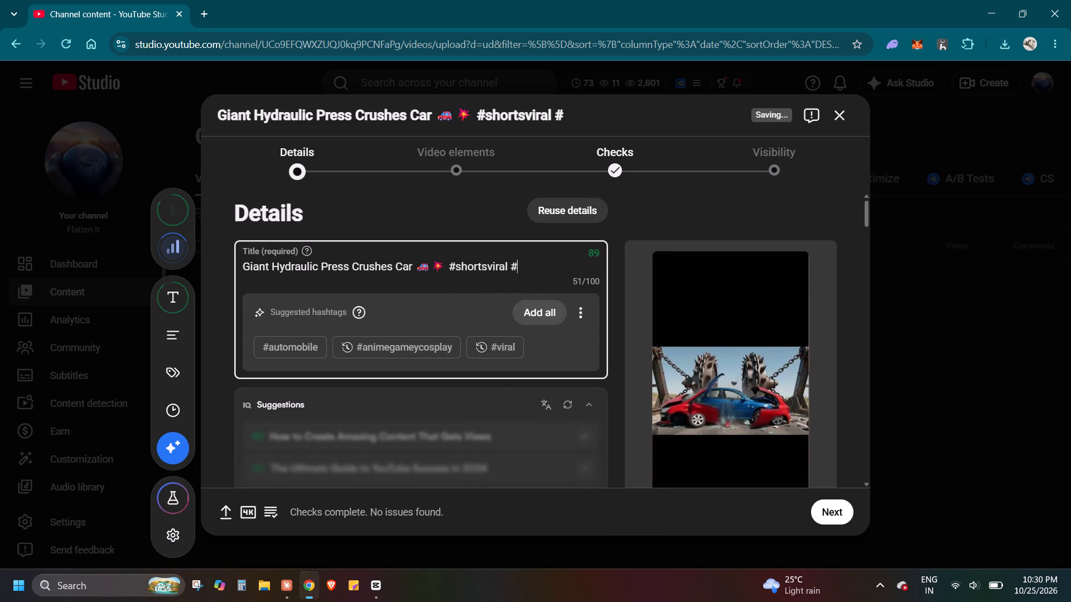
text(viral)
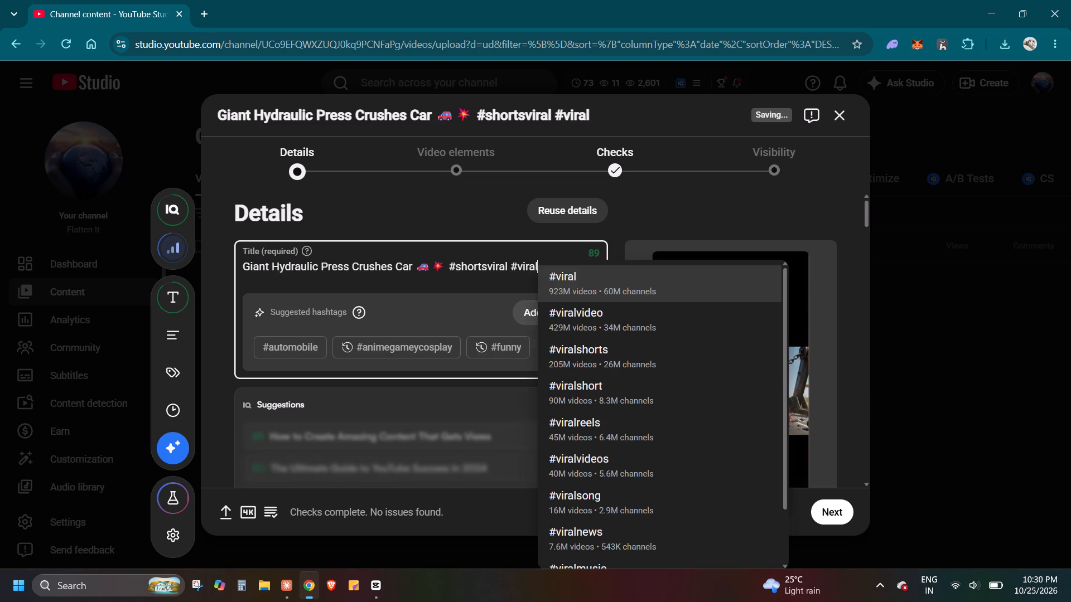
click(597, 353)
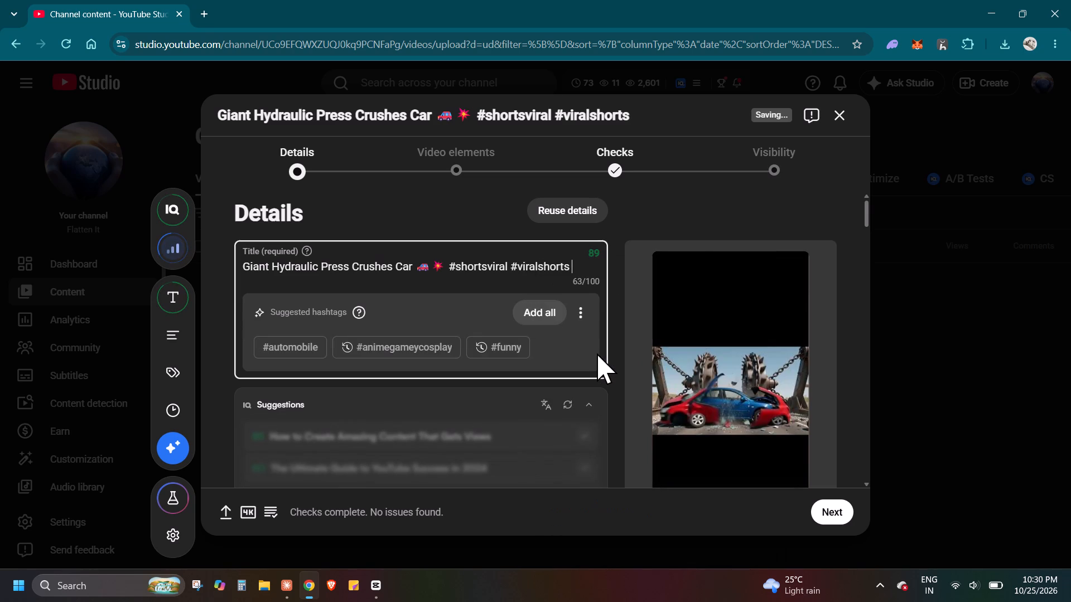
key(shift+numbersign)
text(trending)
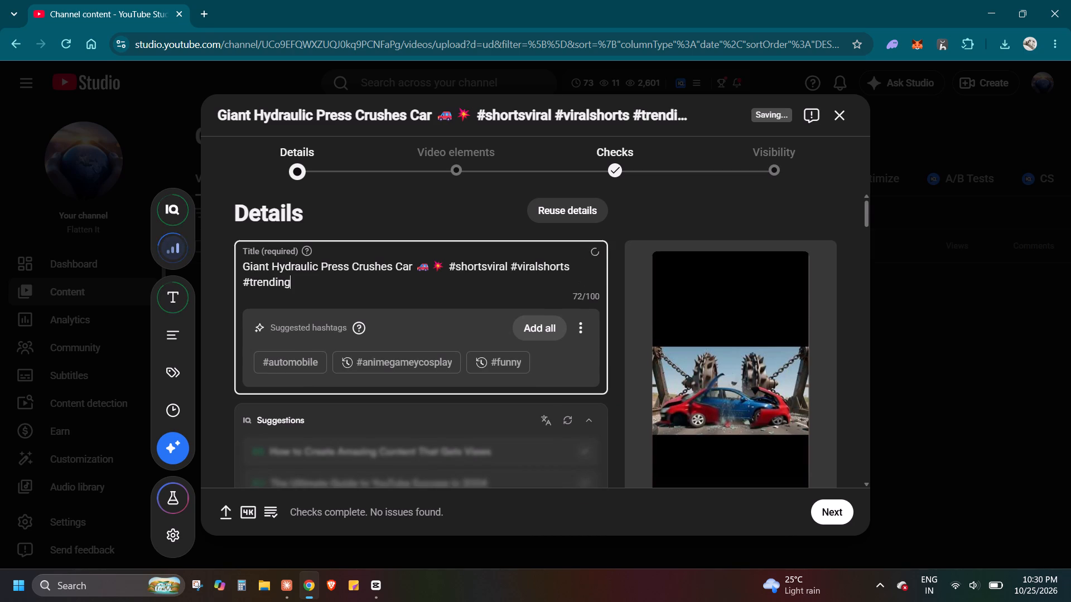
click(393, 334)
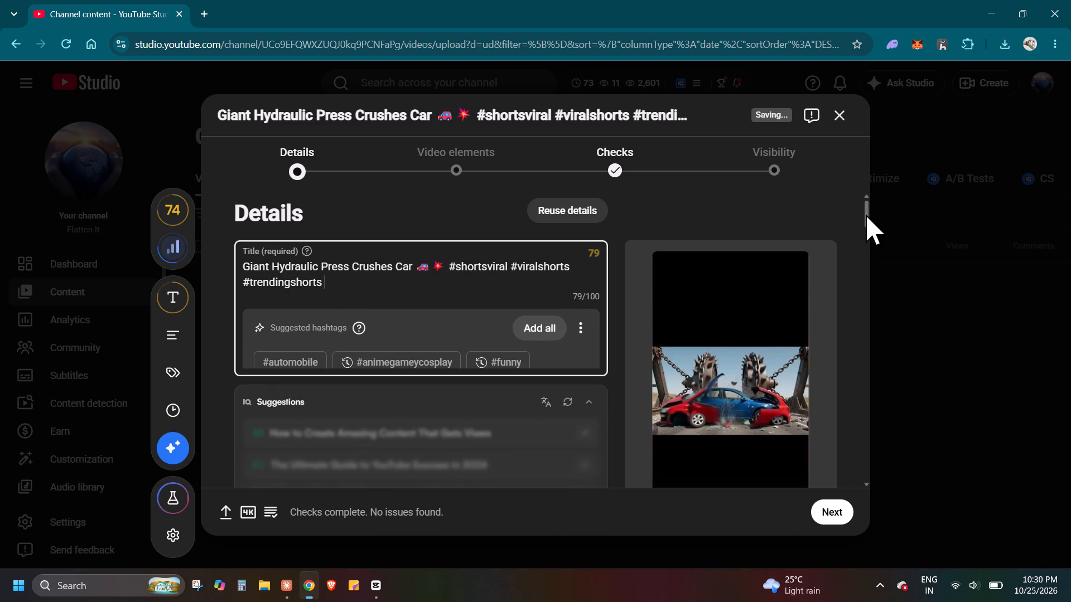
Set the thumbnail to the first suggested video frame, showing the wrecked red car between the spiked wheels.
drag(866, 214, 869, 250)
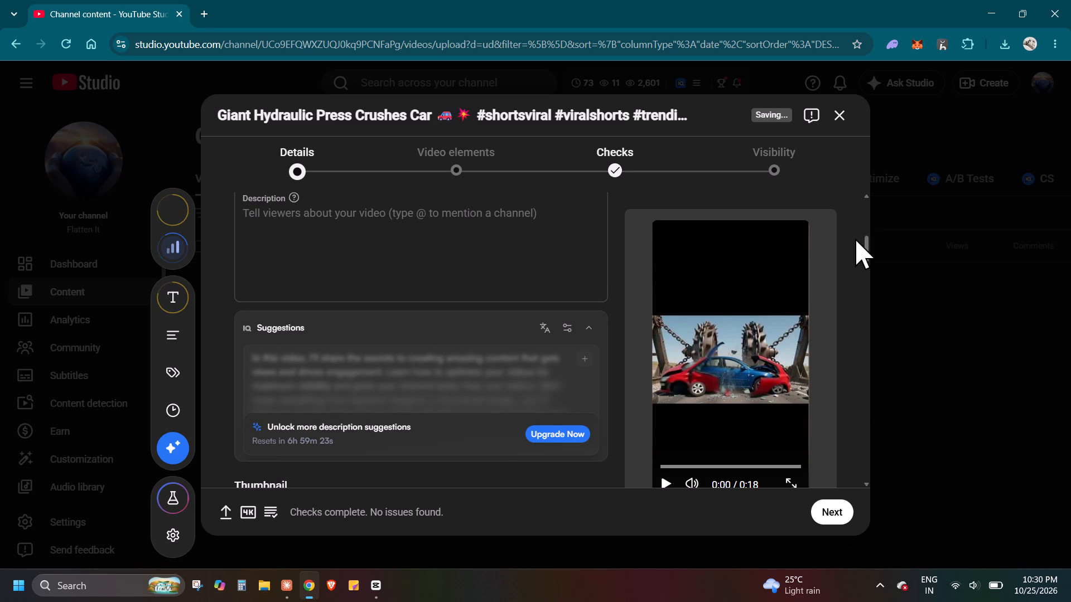
drag(866, 242, 866, 256)
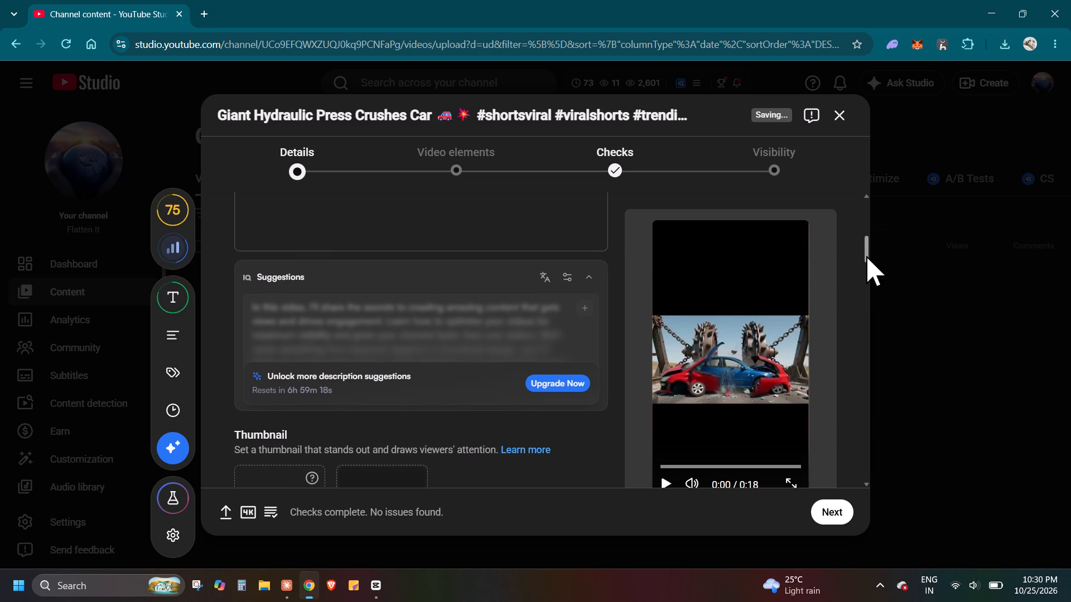
drag(866, 256, 866, 269)
scroll(866, 260, left, 2)
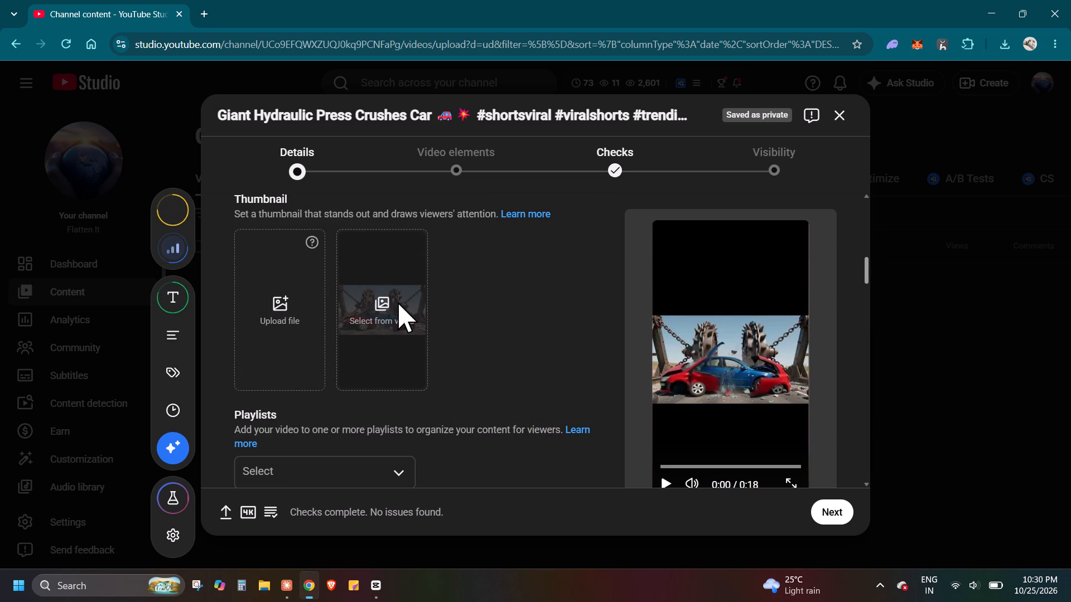
click(401, 300)
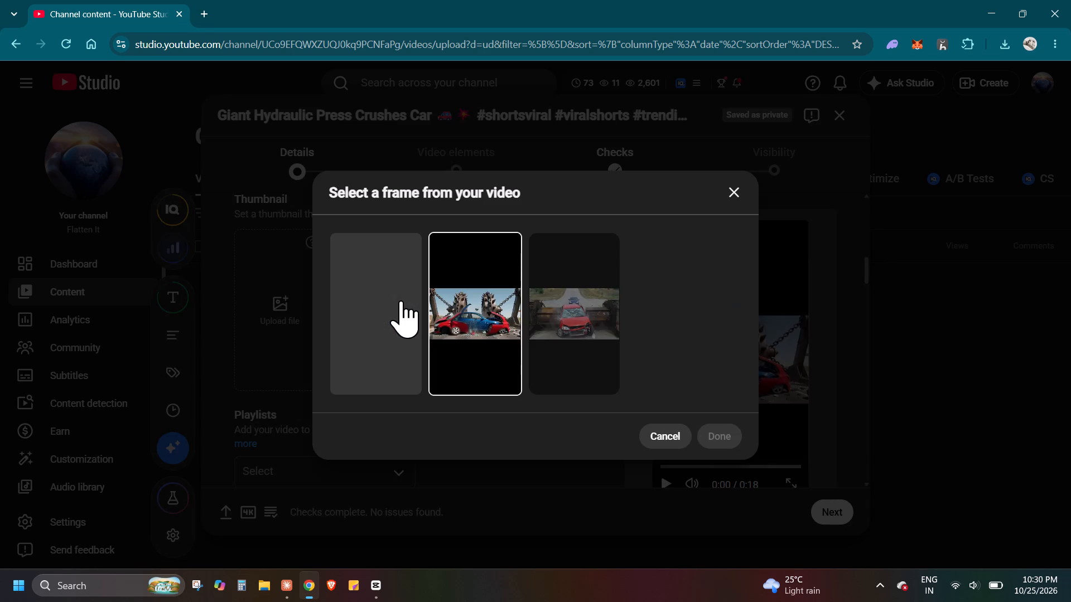
click(545, 301)
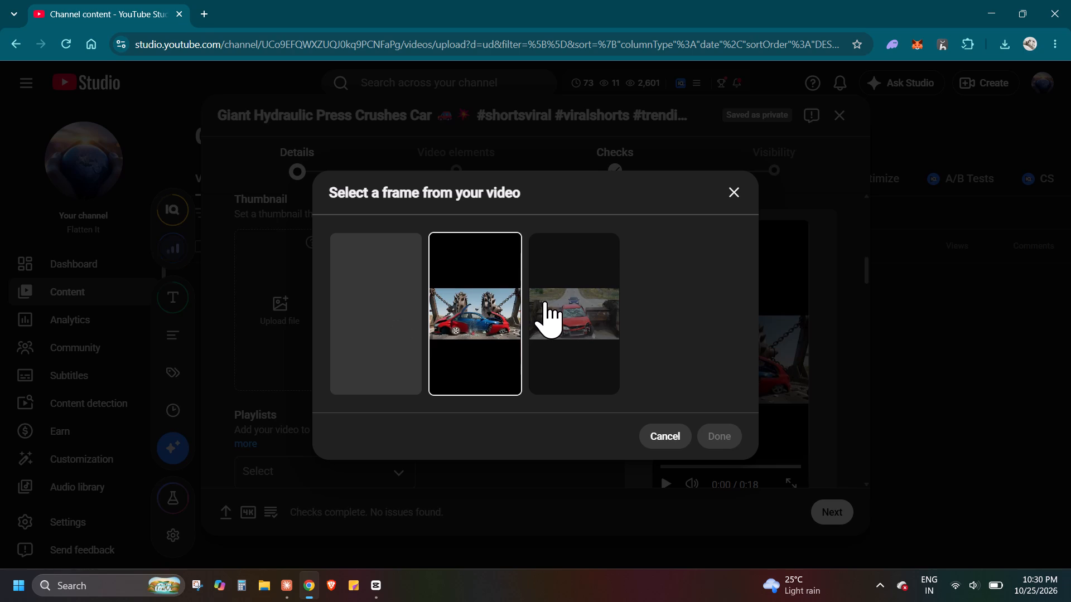
click(545, 301)
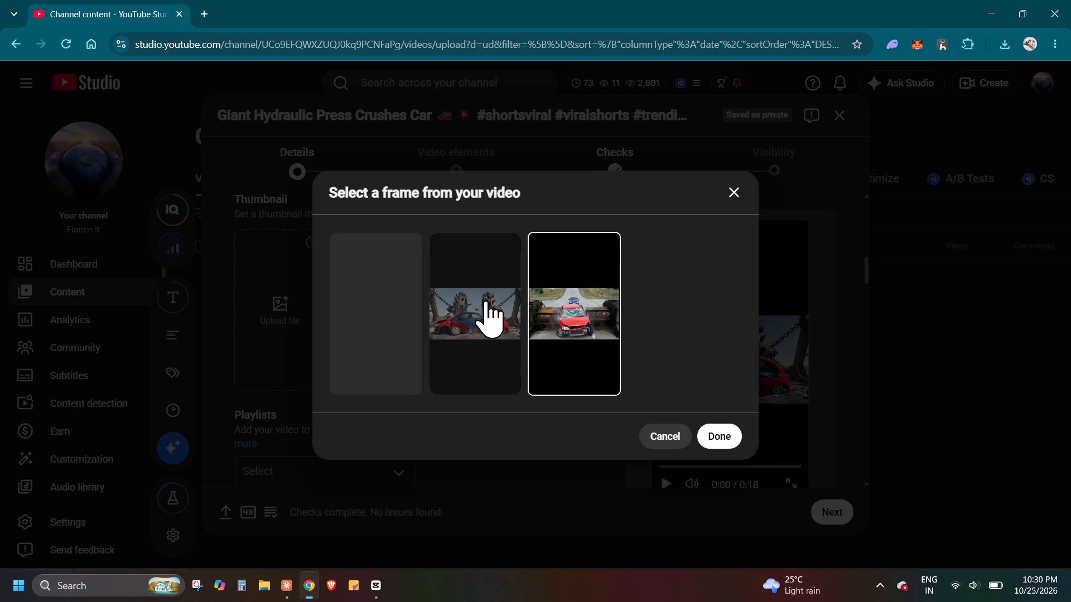
click(374, 314)
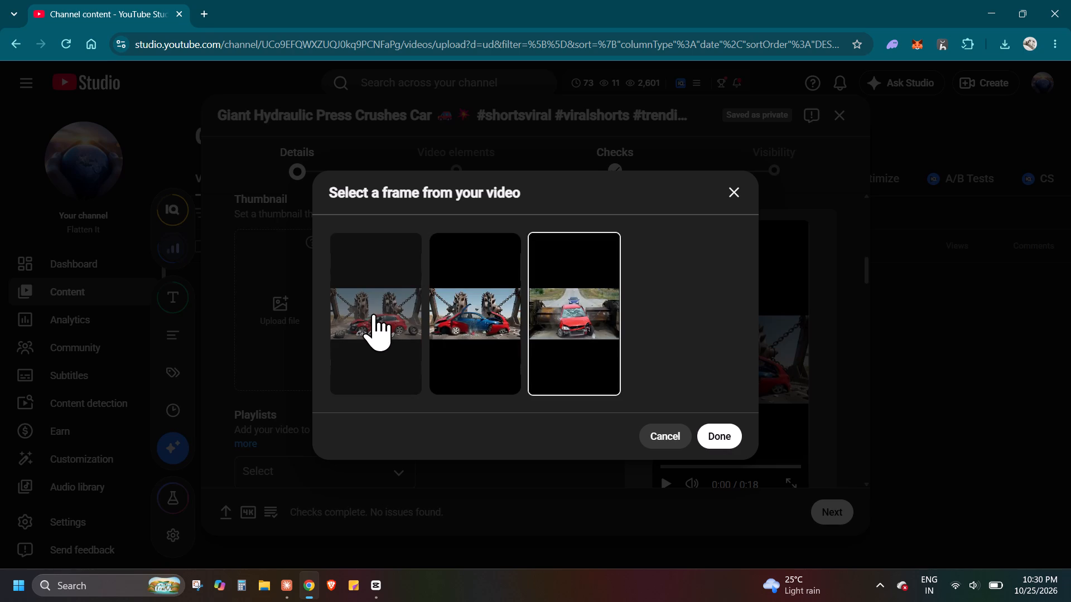
click(728, 433)
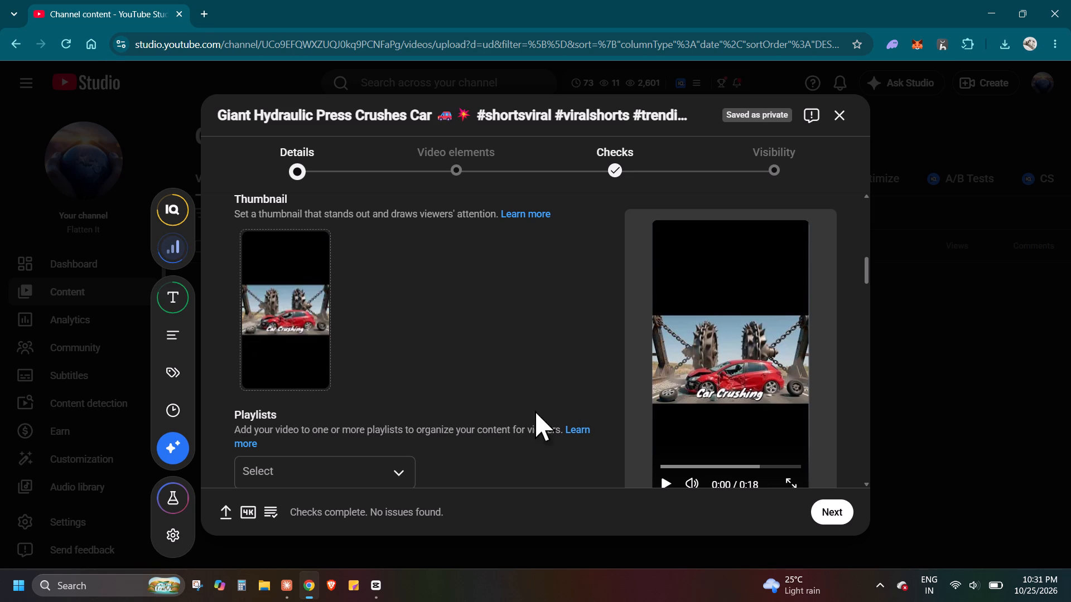
Try to continue past the details stage and declare the video as not made for kids.
click(821, 509)
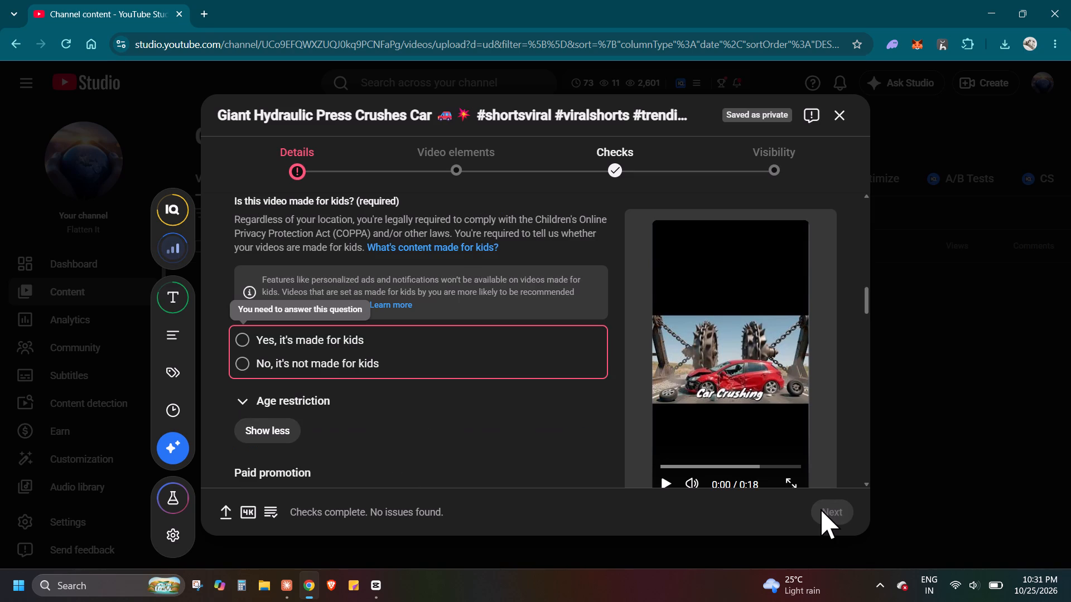
click(343, 366)
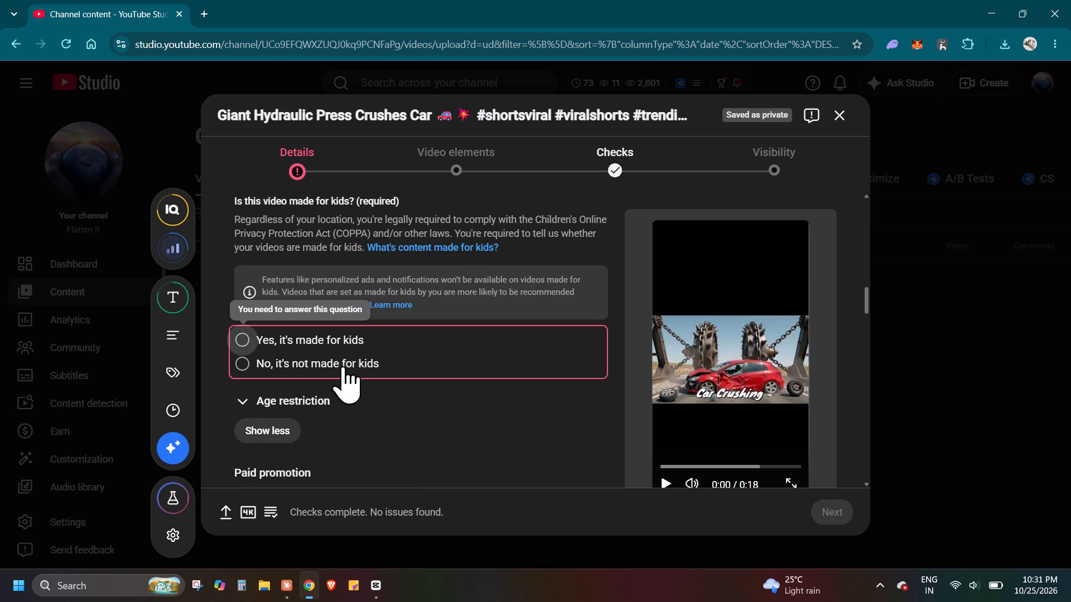
Declare the video as not made for kids.
click(268, 358)
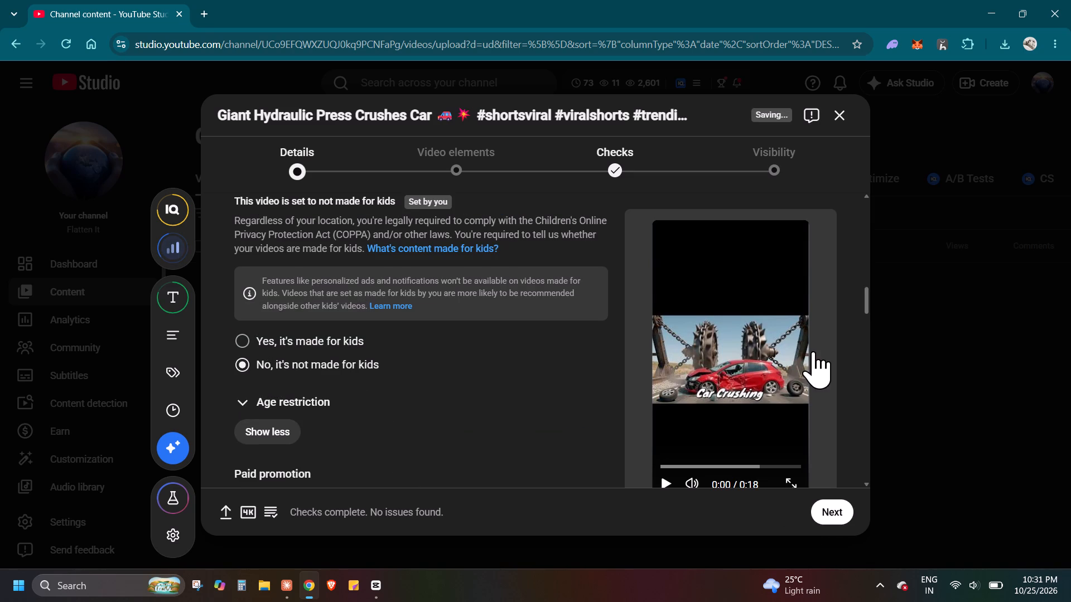
Declare that AI was used in the content and that the video doesn't include paid promotion.
drag(865, 297, 865, 303)
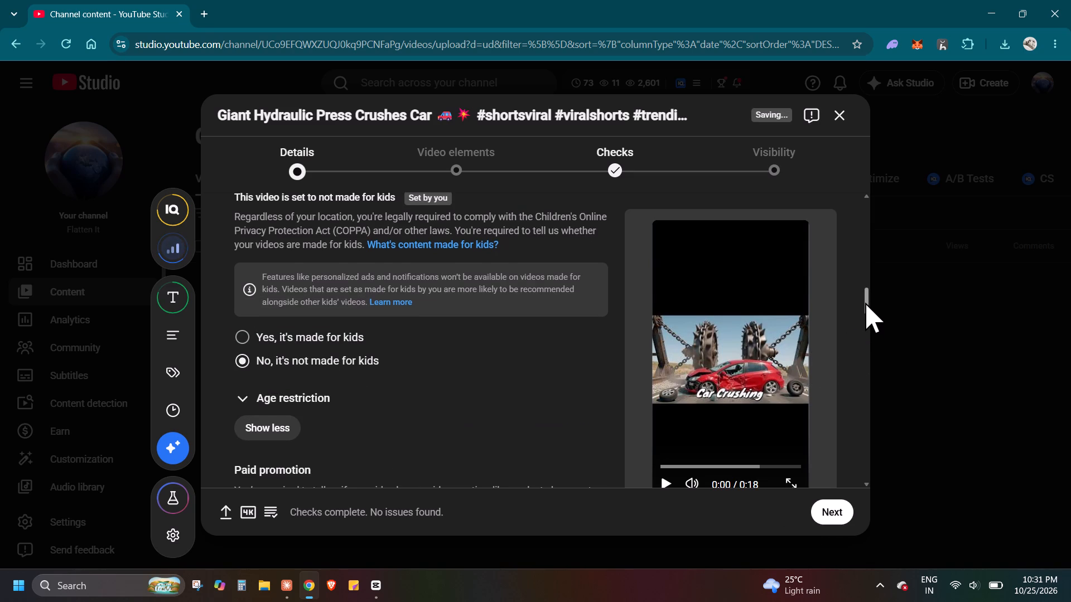
drag(865, 303, 867, 326)
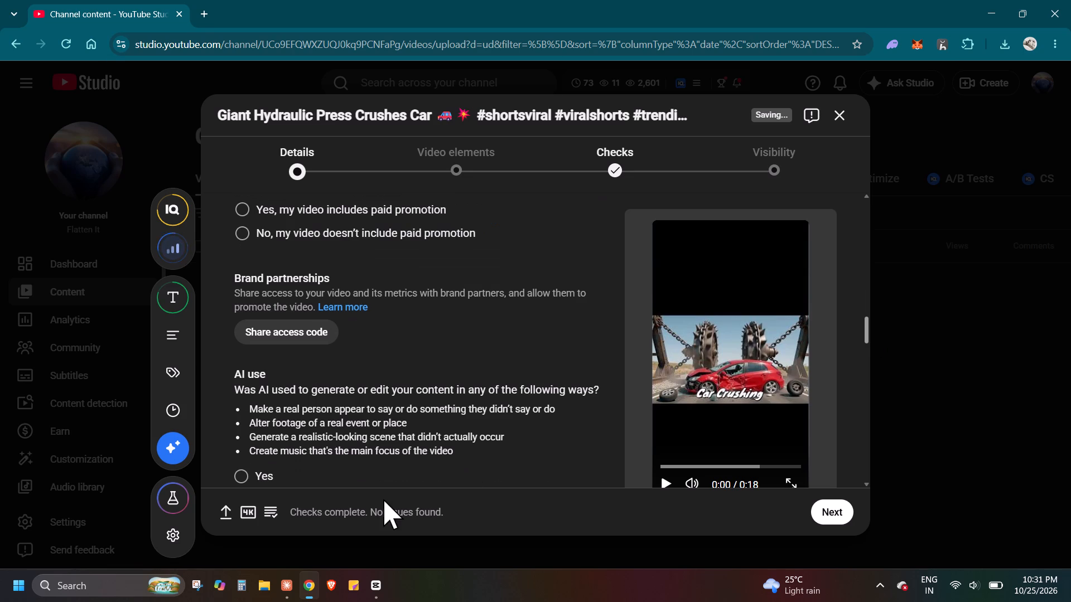
click(259, 469)
scroll(252, 388, down, 1)
click(247, 230)
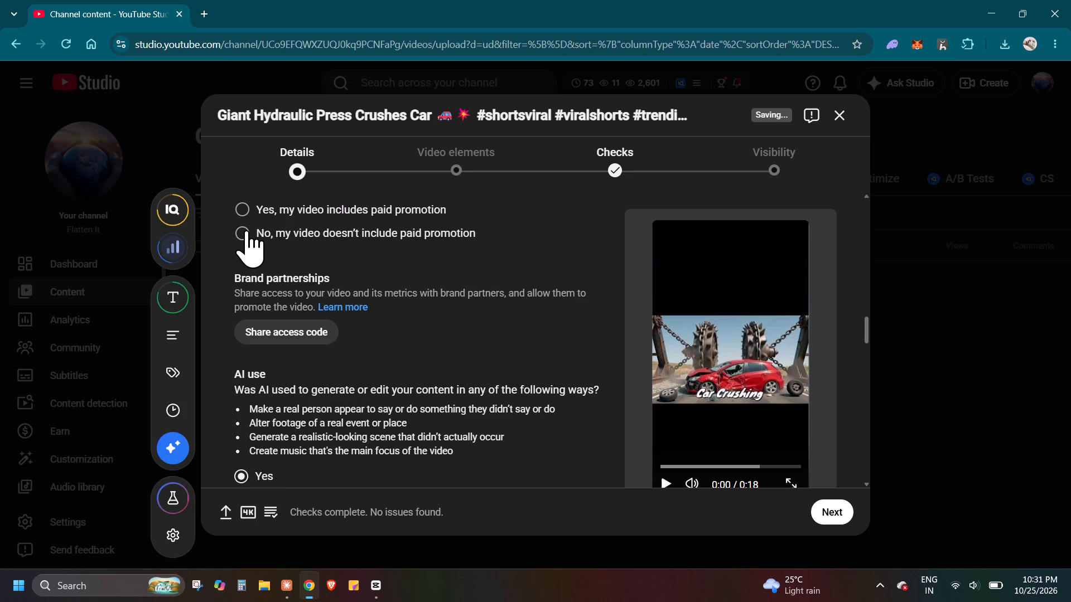
Add the suggested tags "beamng.drive realistic driving", "shorts" and "hydraulic press" to the video's tags.
scroll(294, 394, right, 3)
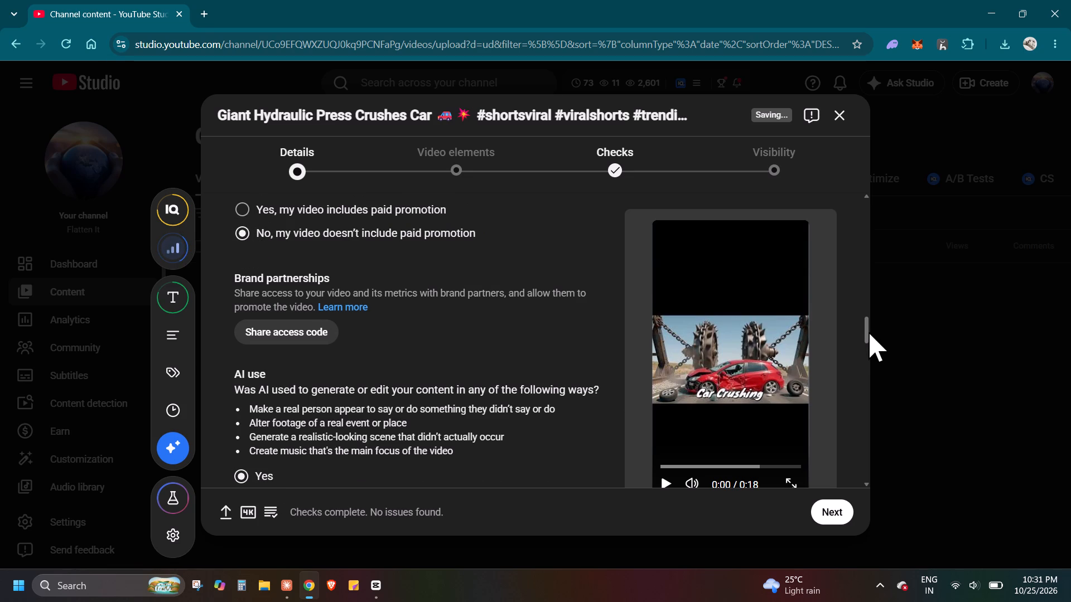
drag(865, 328, 870, 358)
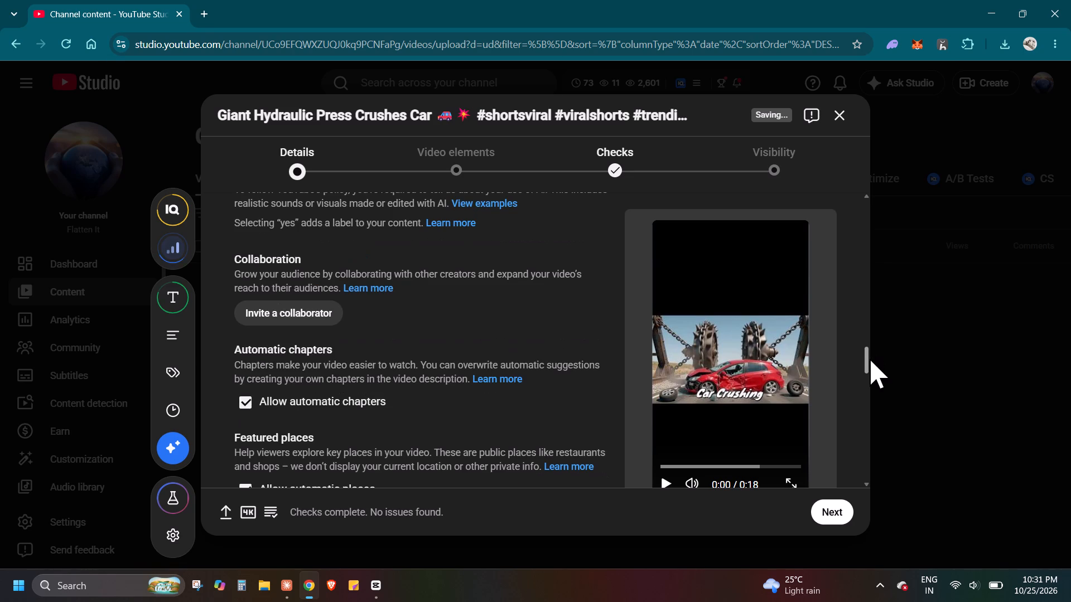
drag(866, 357, 869, 373)
drag(867, 359, 872, 382)
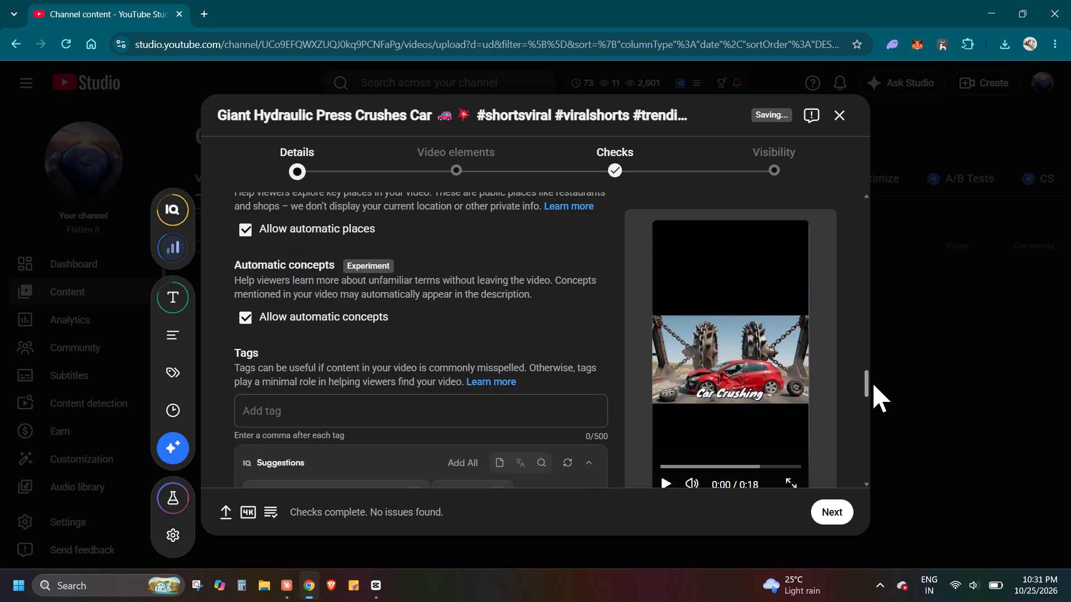
drag(863, 383, 863, 365)
drag(865, 371, 864, 351)
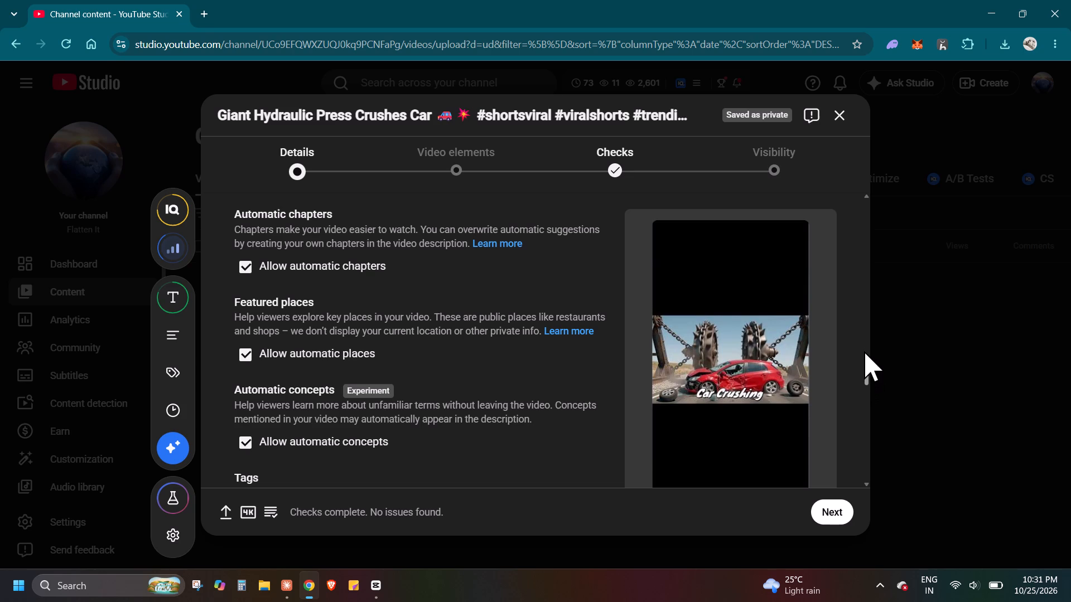
drag(864, 351, 864, 348)
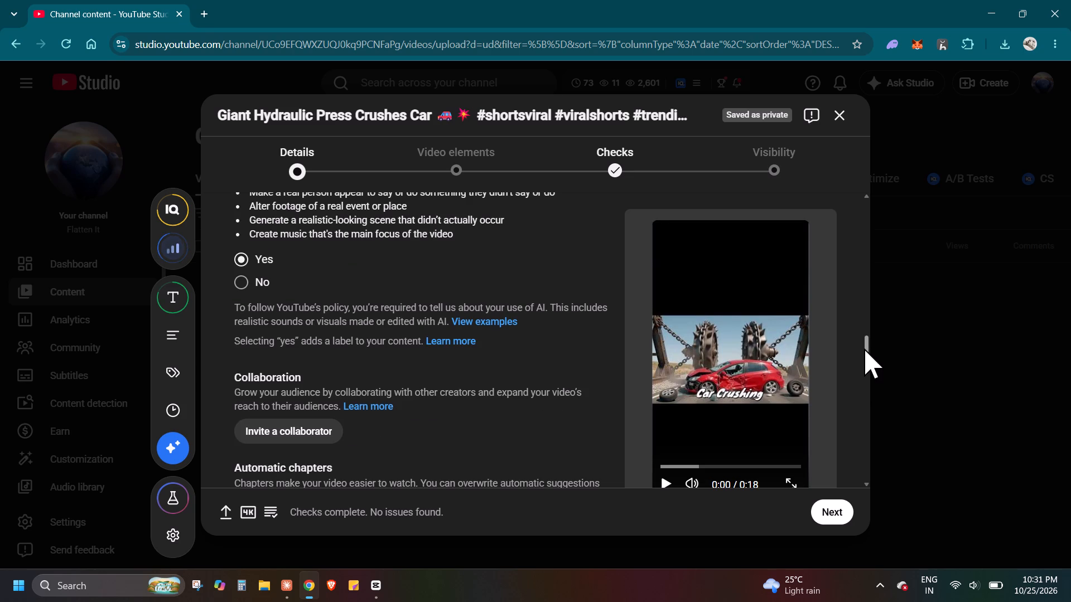
triple_click(865, 482)
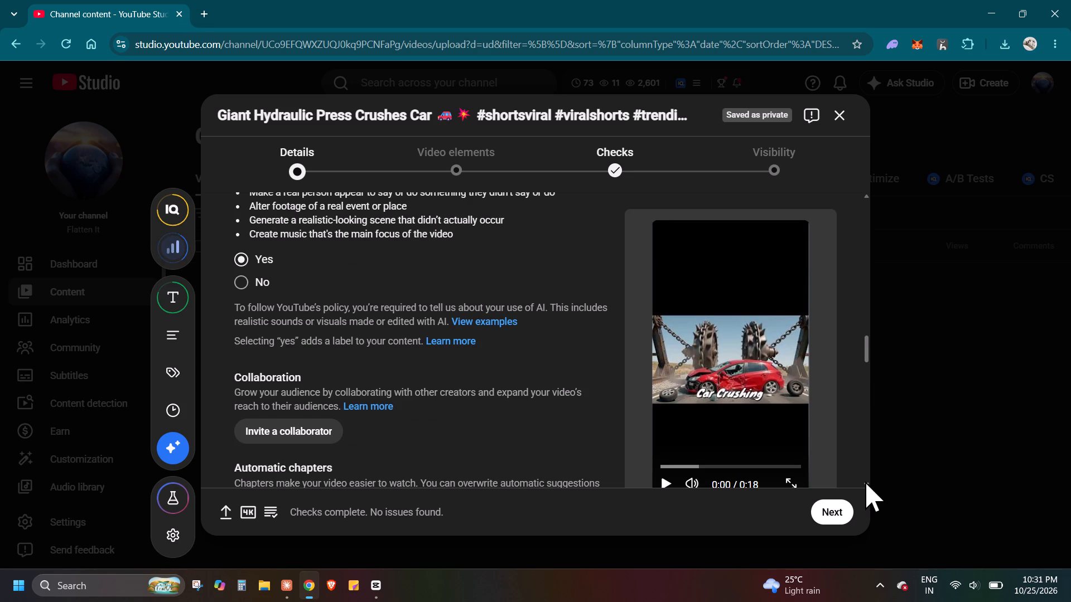
triple_click(865, 482)
triple_click(865, 482)
triple_click(865, 482)
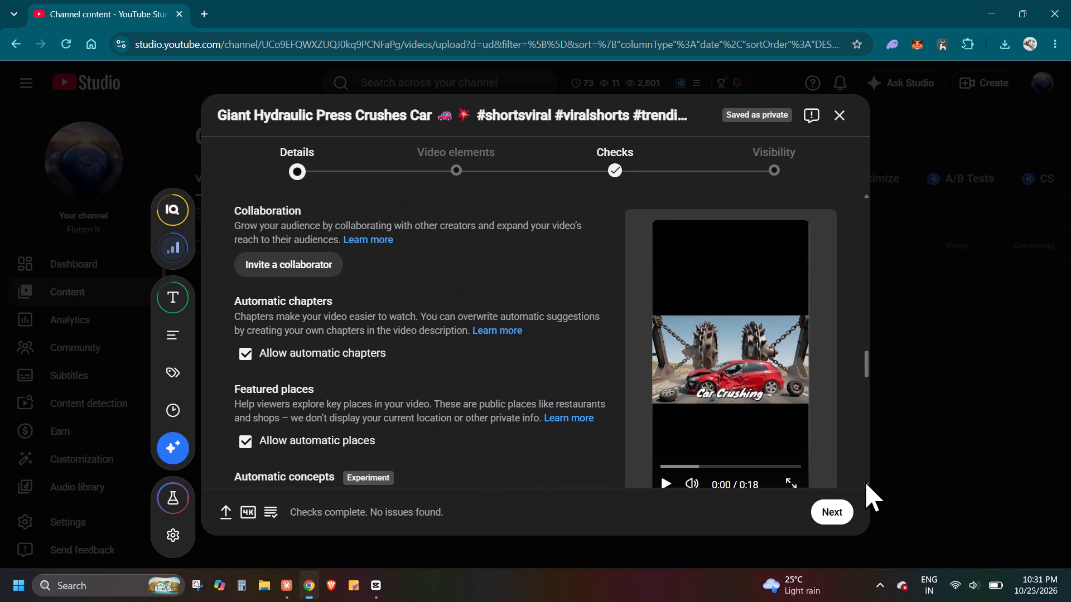
double_click(865, 482)
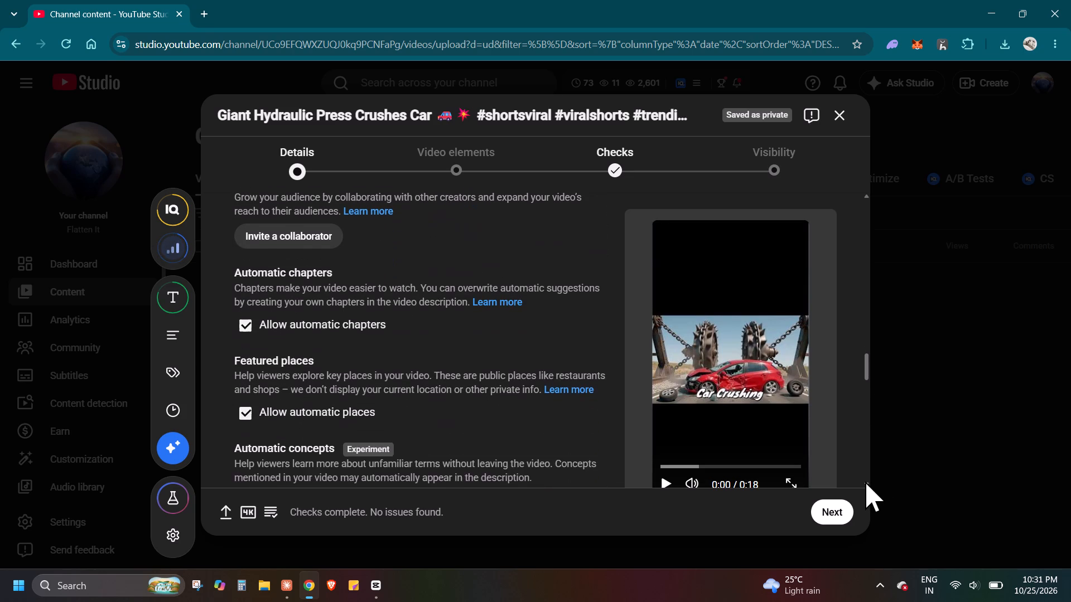
triple_click(865, 482)
double_click(865, 482)
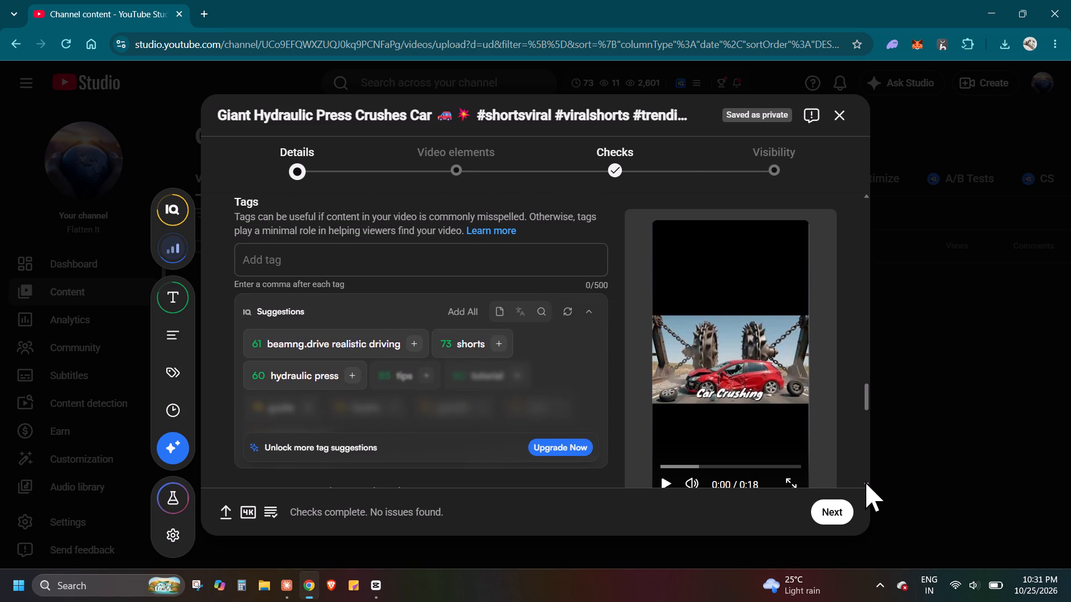
click(416, 339)
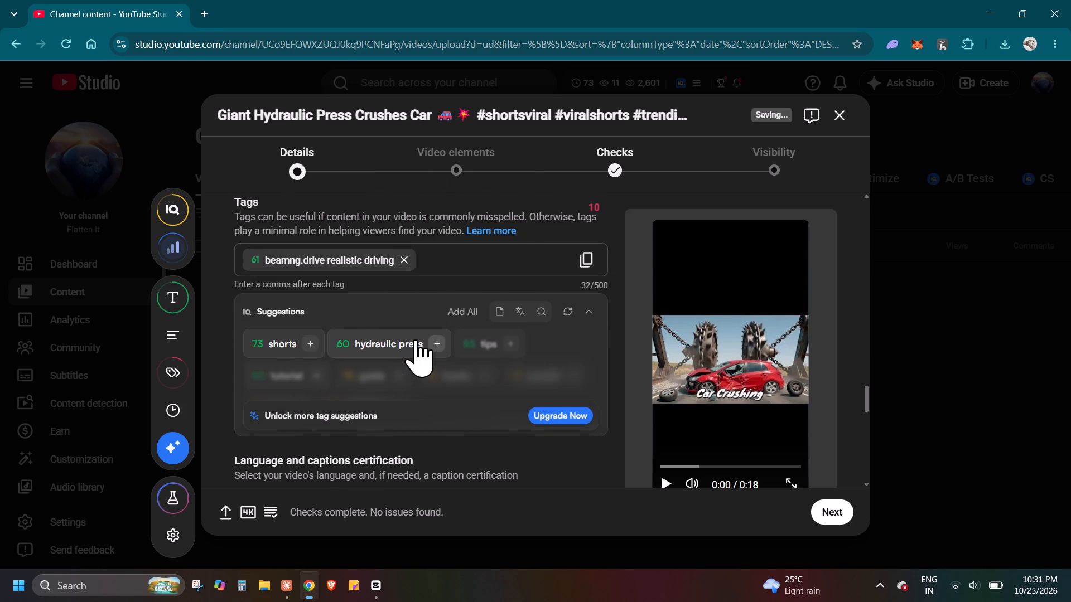
click(308, 343)
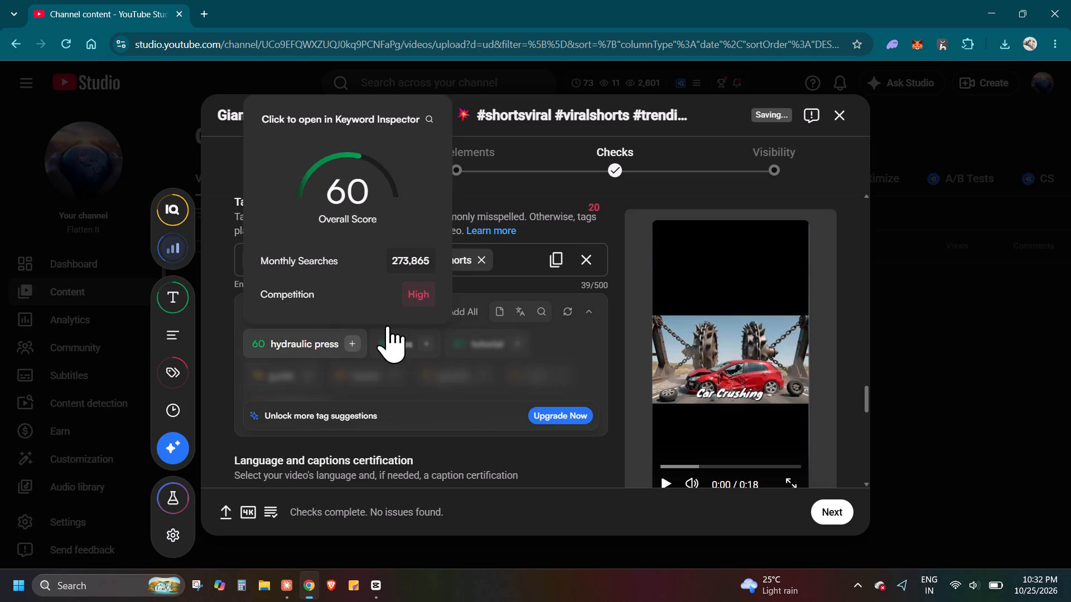
click(351, 339)
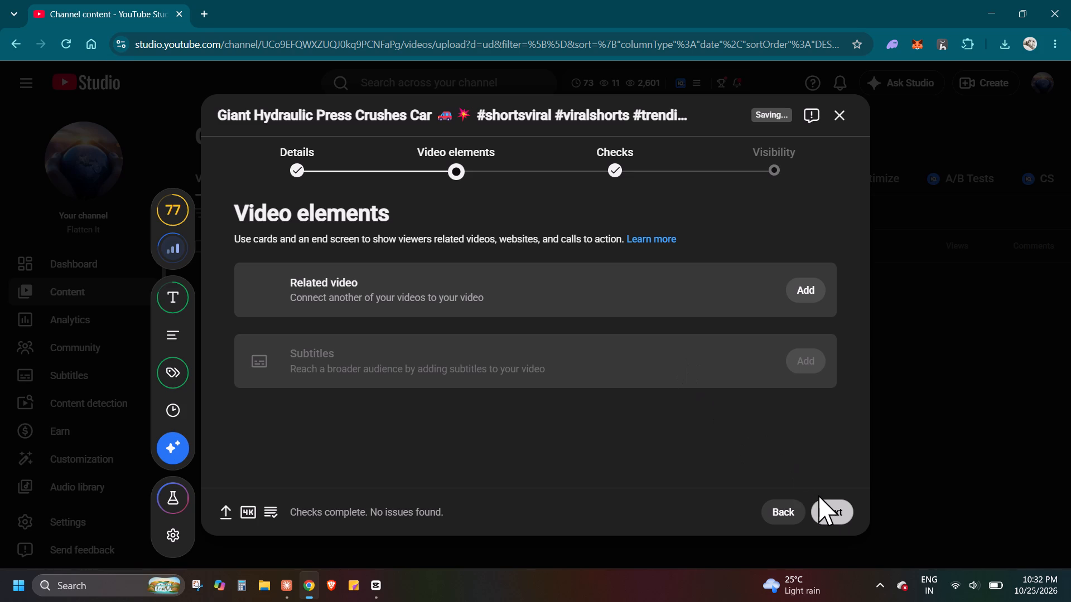
click(831, 514)
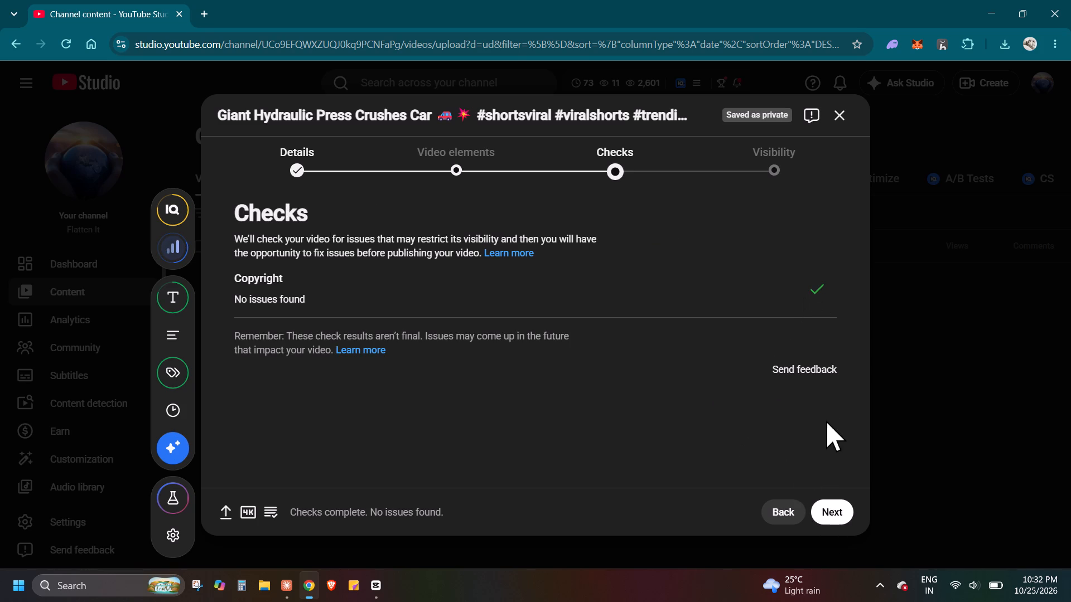
click(828, 508)
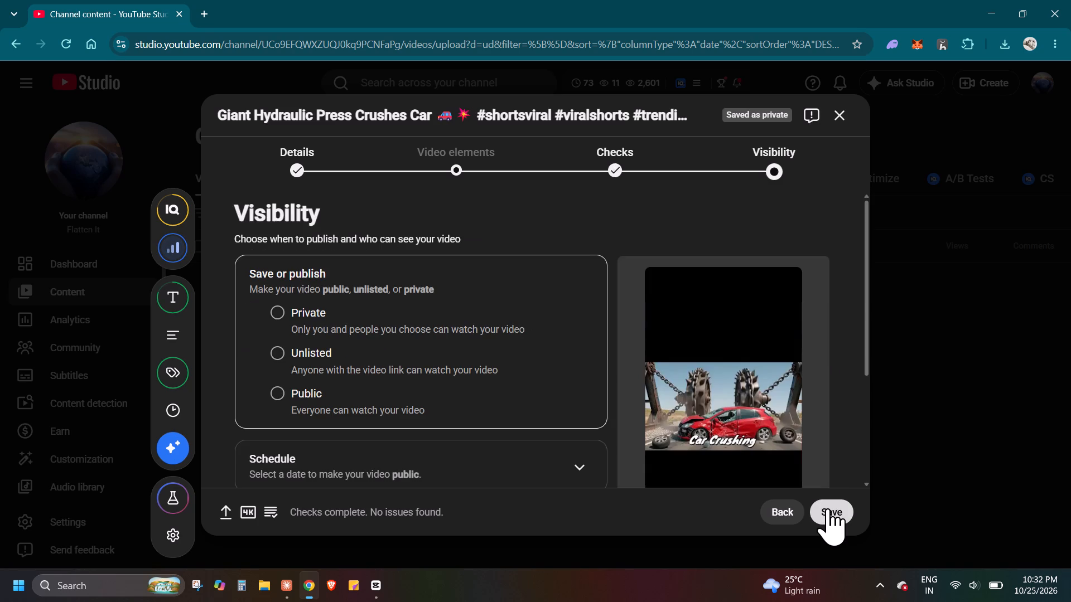
click(295, 385)
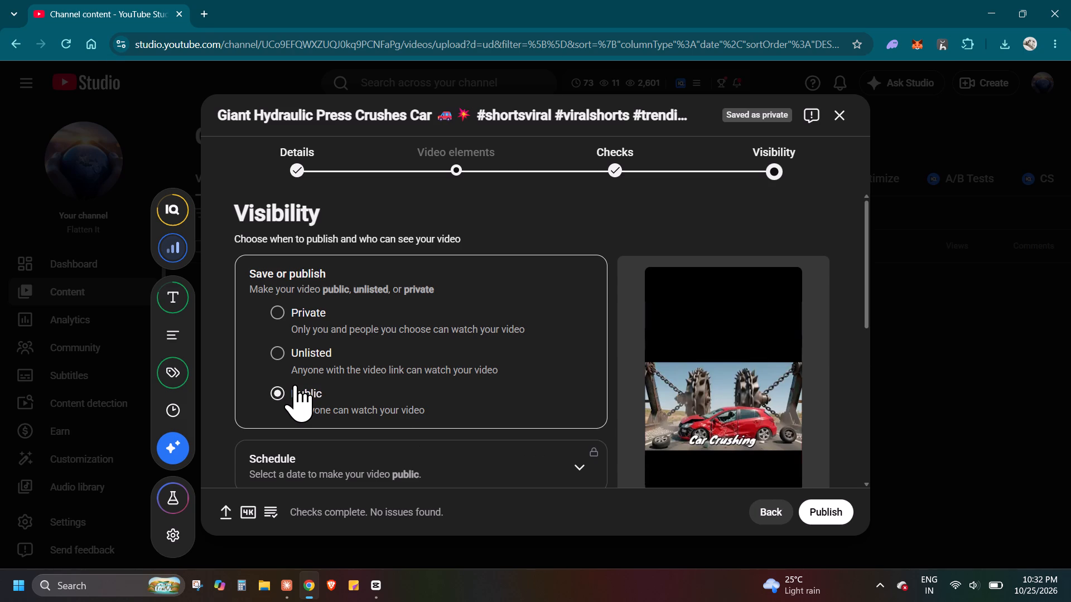
click(820, 504)
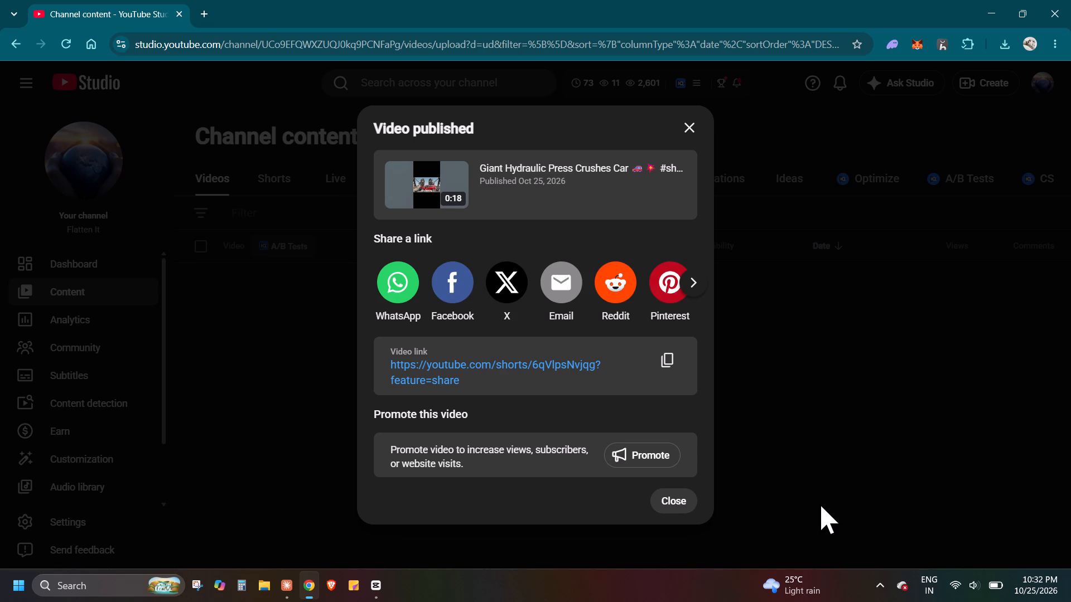
click(677, 497)
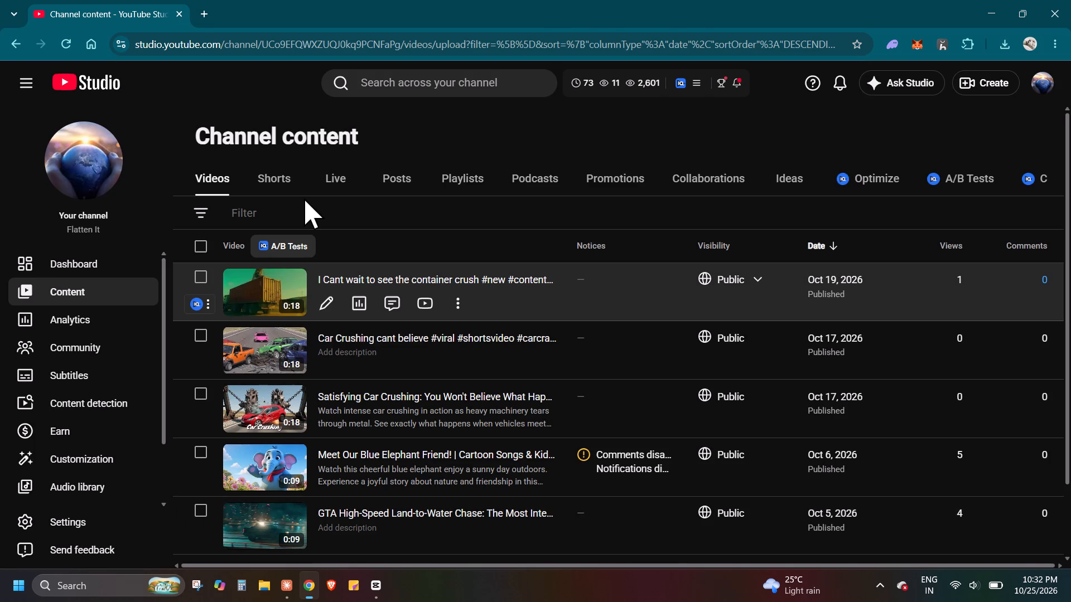
Show the channel's Shorts list to check the newly published video.
click(267, 173)
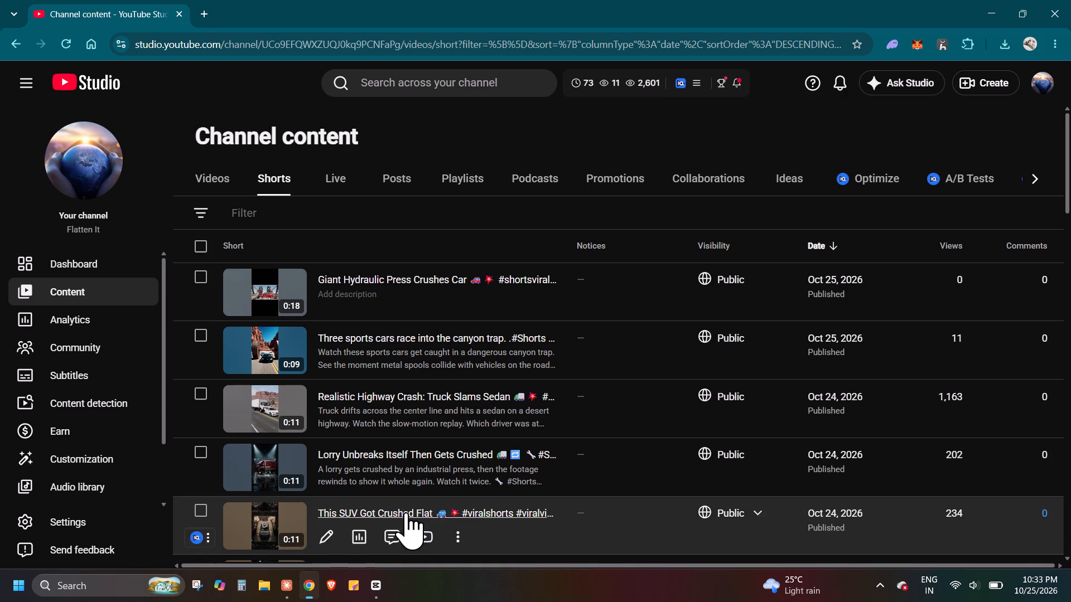
Switch to CapCut, open the media import dialog, and look through the Desktop files and folders for the next car crushing clip.
click(378, 586)
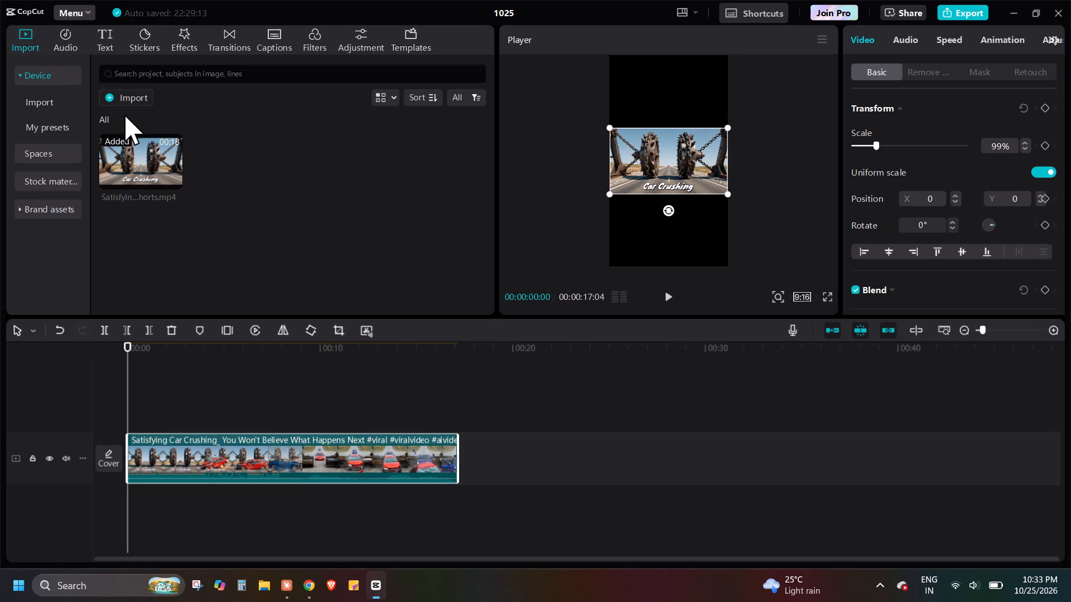
click(126, 99)
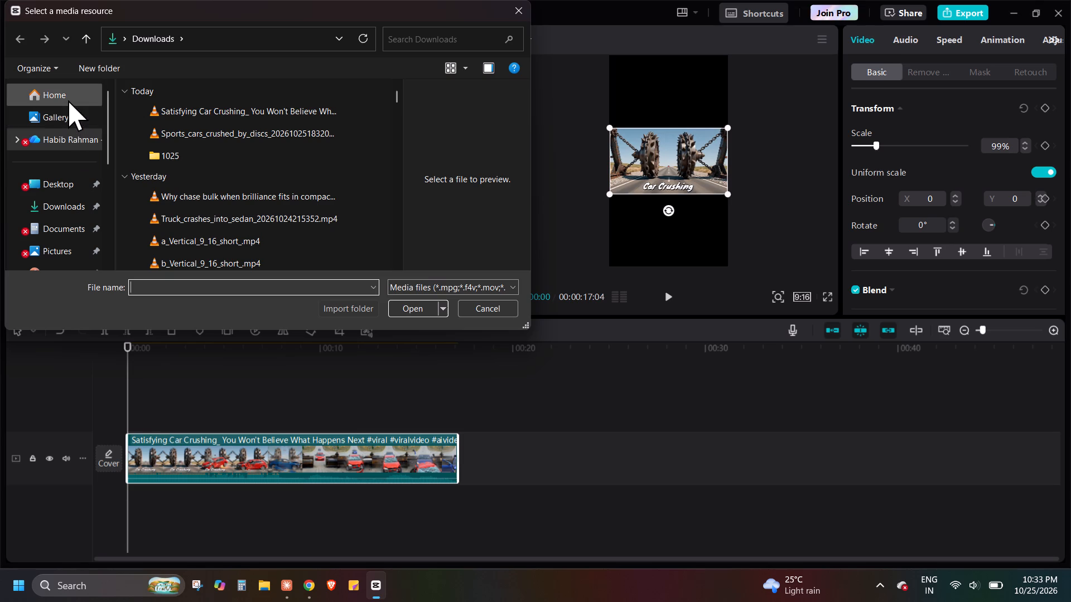
click(68, 176)
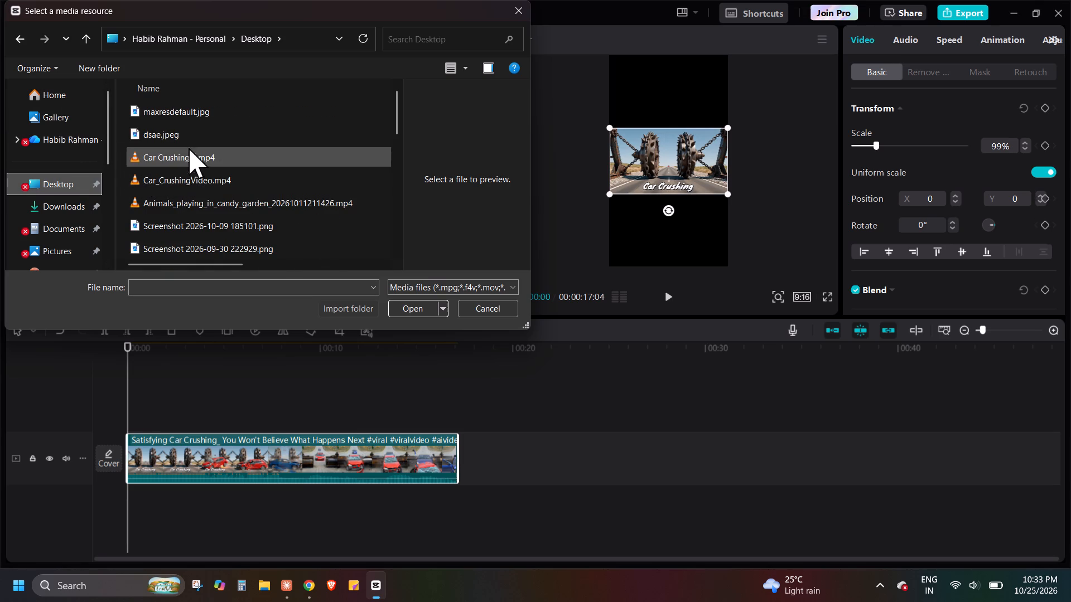
click(318, 203)
click(276, 168)
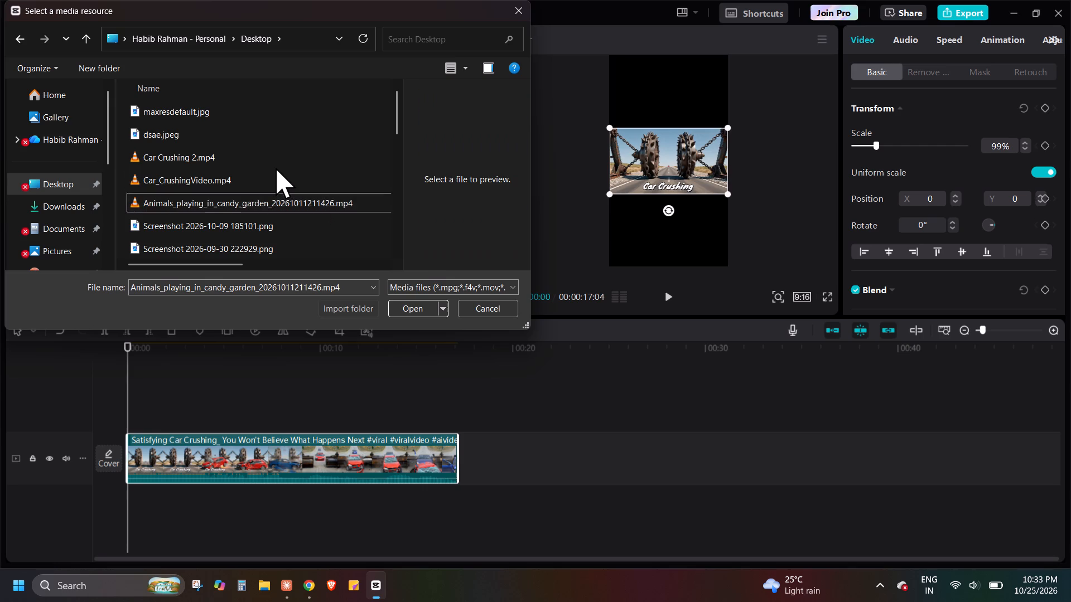
click(248, 176)
click(238, 160)
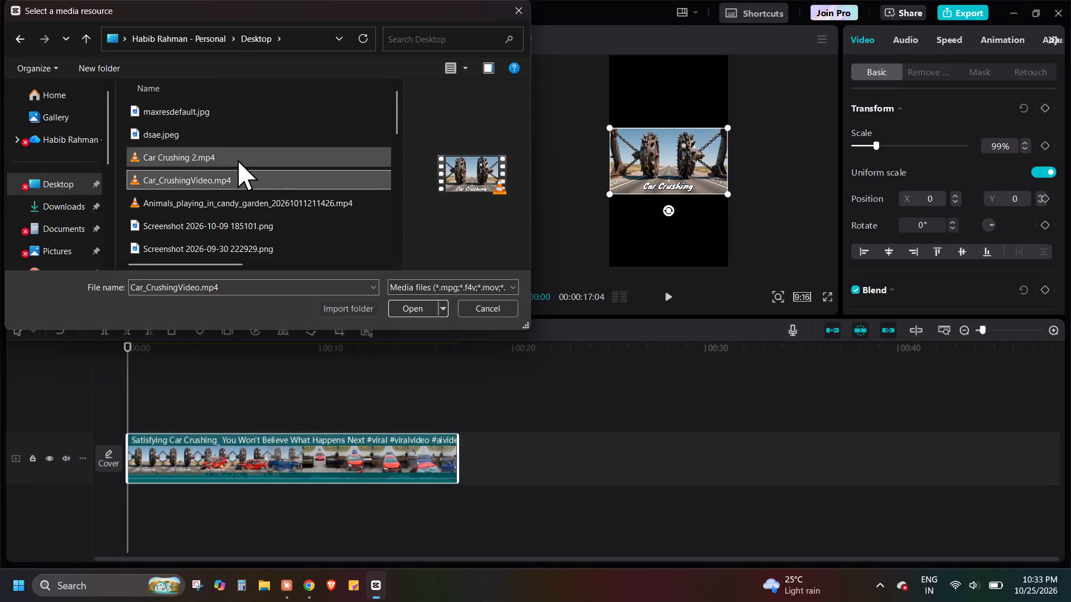
click(398, 260)
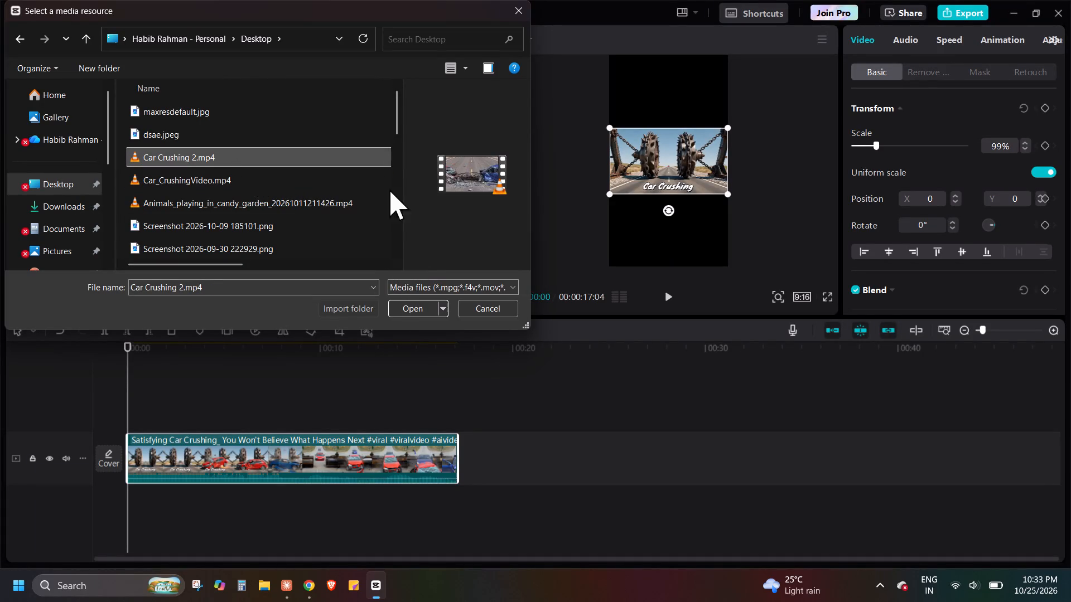
drag(397, 111, 399, 126)
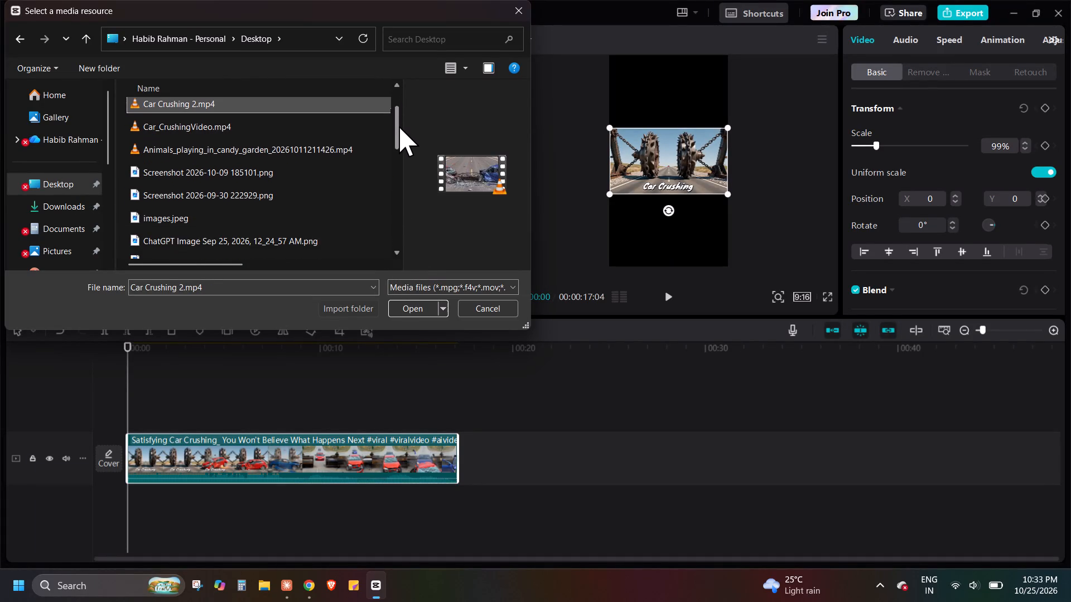
drag(399, 126, 401, 169)
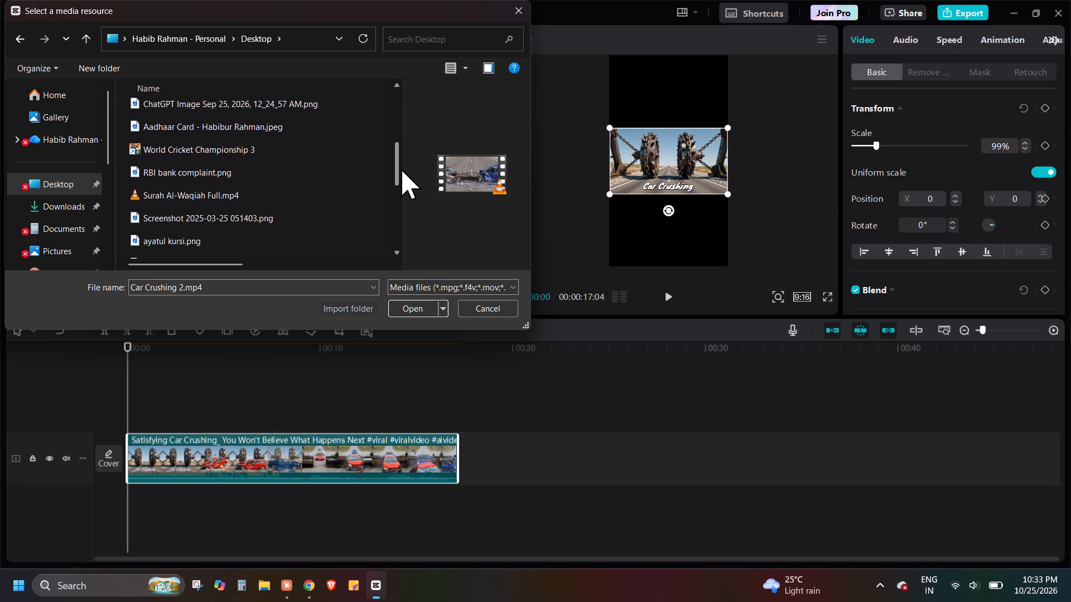
drag(401, 169, 403, 225)
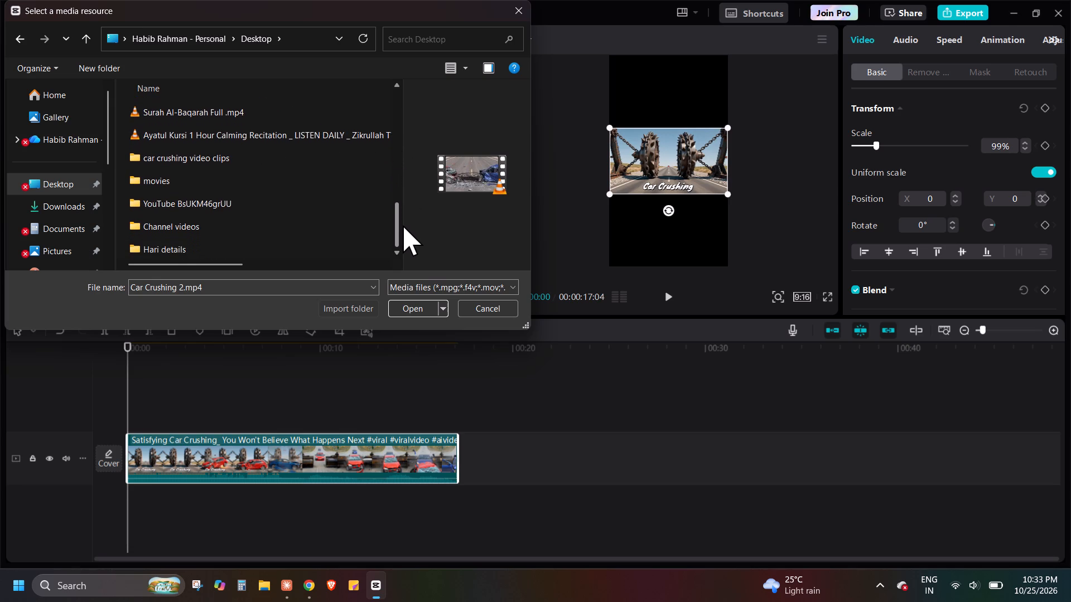
drag(403, 225, 403, 235)
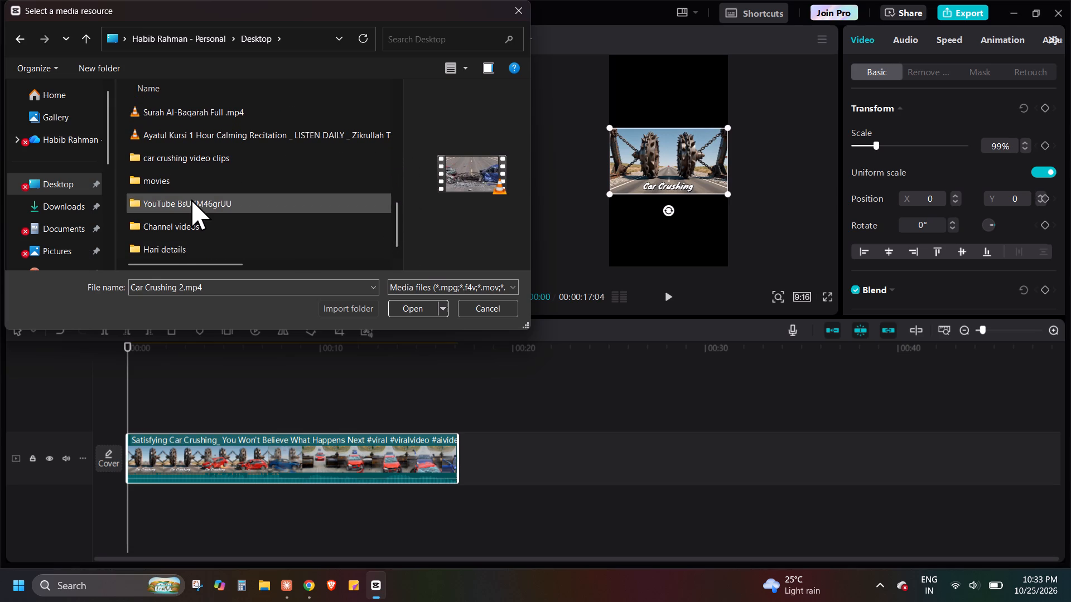
Check the "YouTube BsUKM46grUU" and "Channel videos" folders for a usable clip, returning to the Desktop folder.
double_click(191, 200)
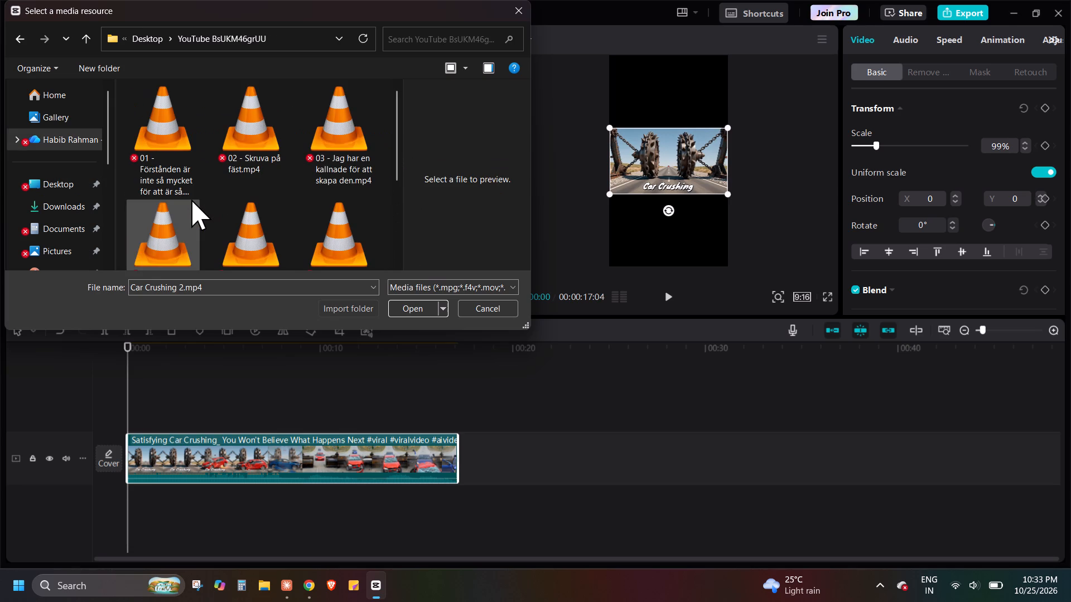
click(331, 160)
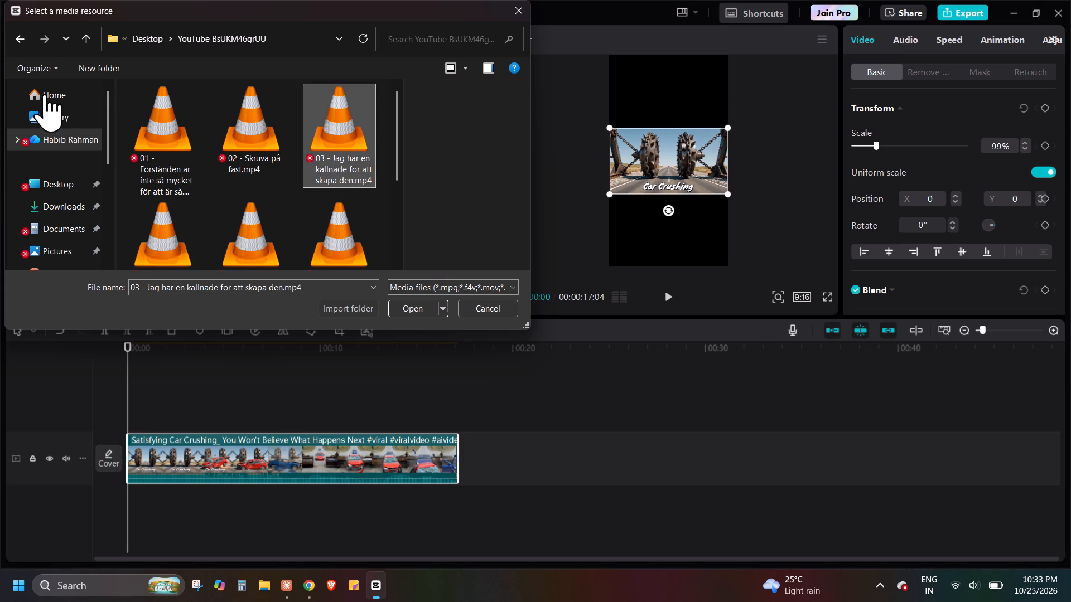
click(20, 38)
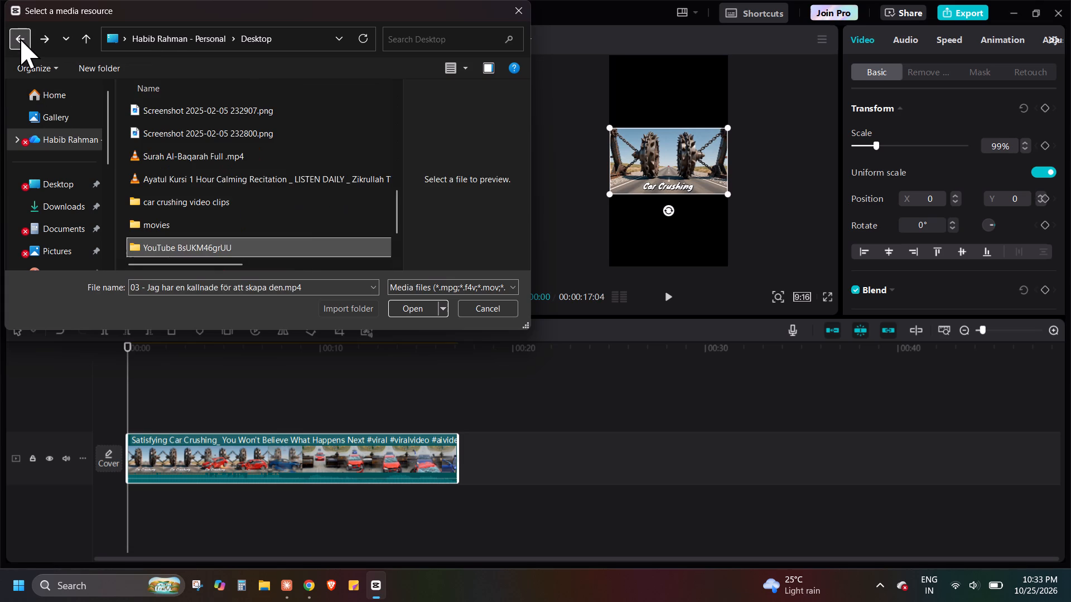
click(393, 259)
drag(395, 213, 396, 227)
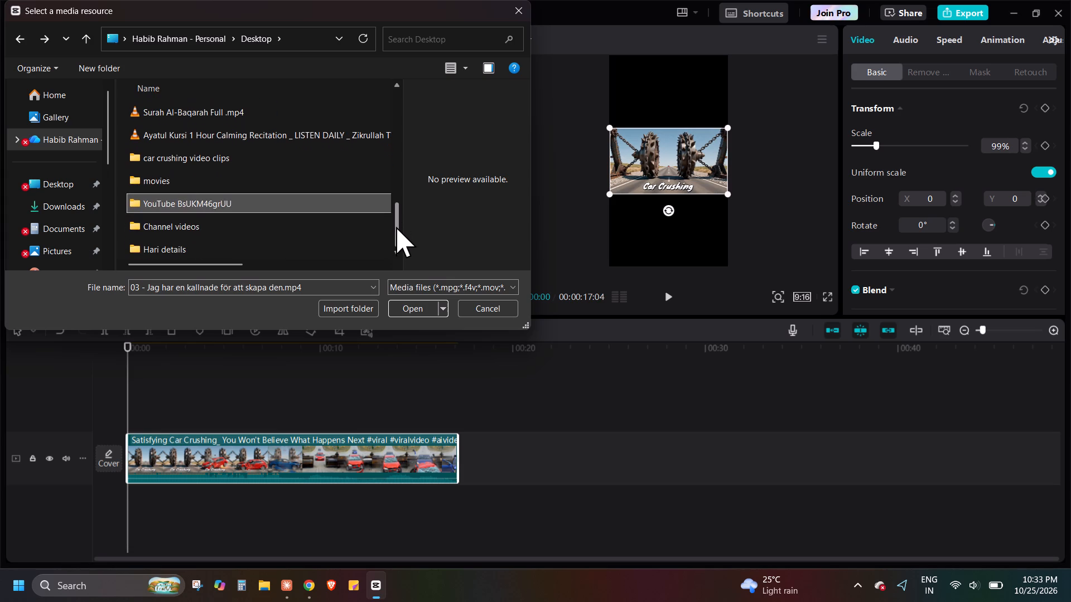
drag(396, 227, 398, 240)
double_click(204, 228)
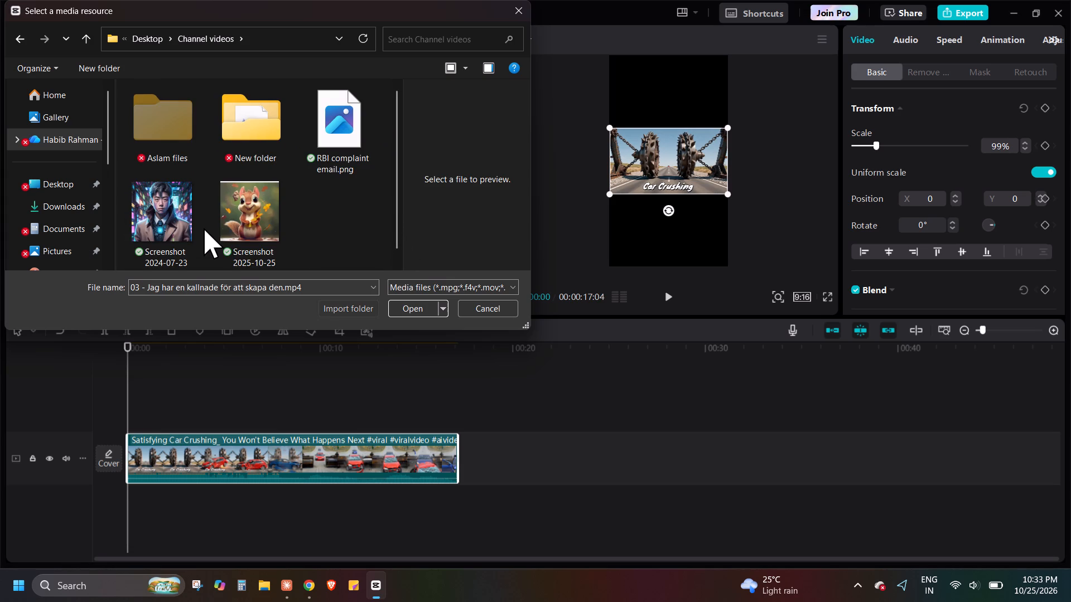
double_click(226, 130)
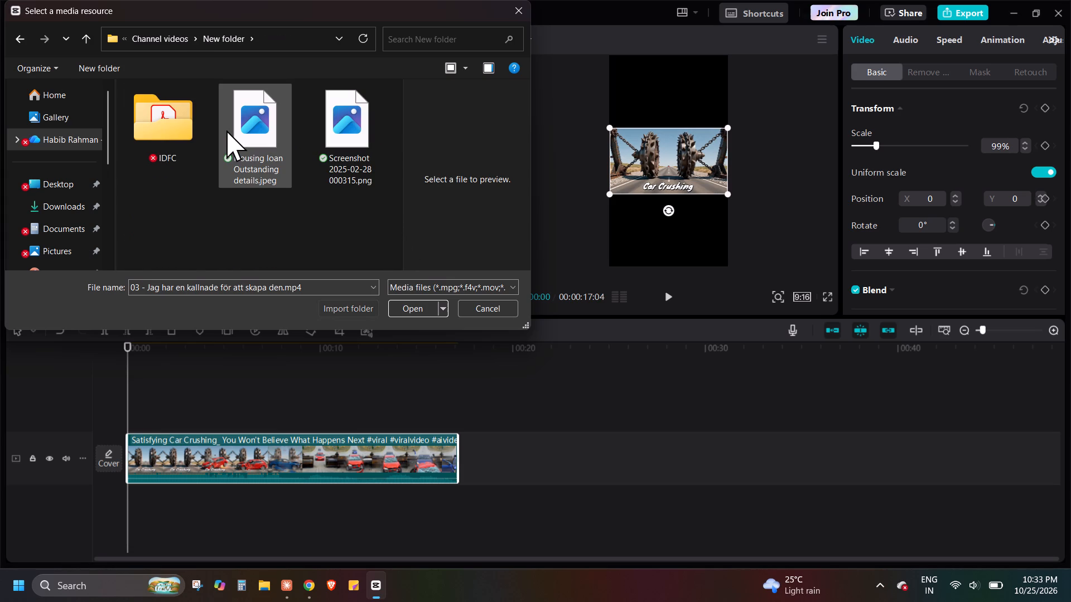
click(21, 37)
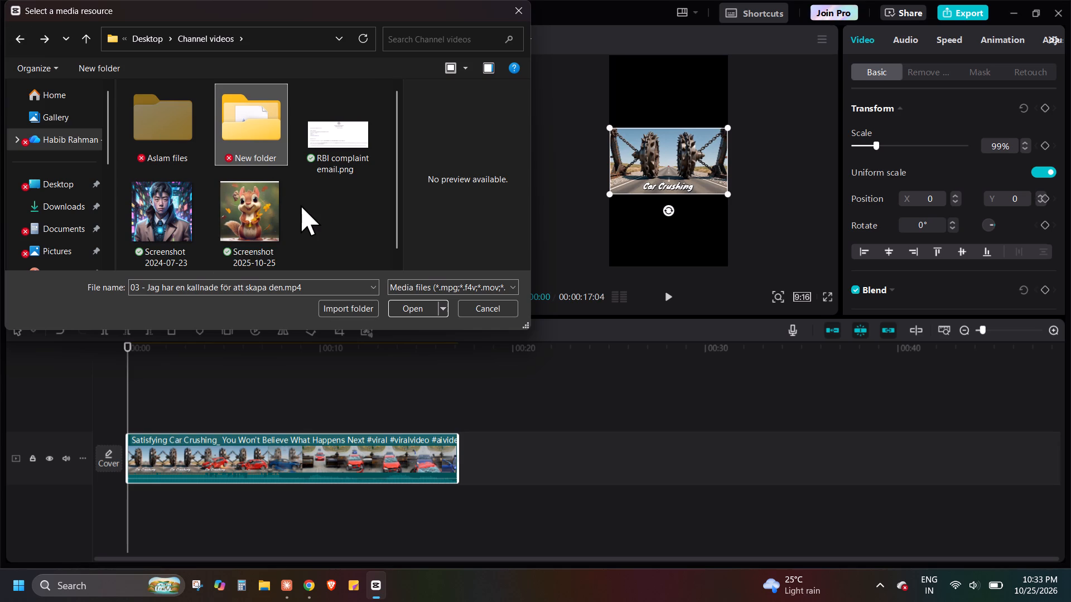
click(17, 37)
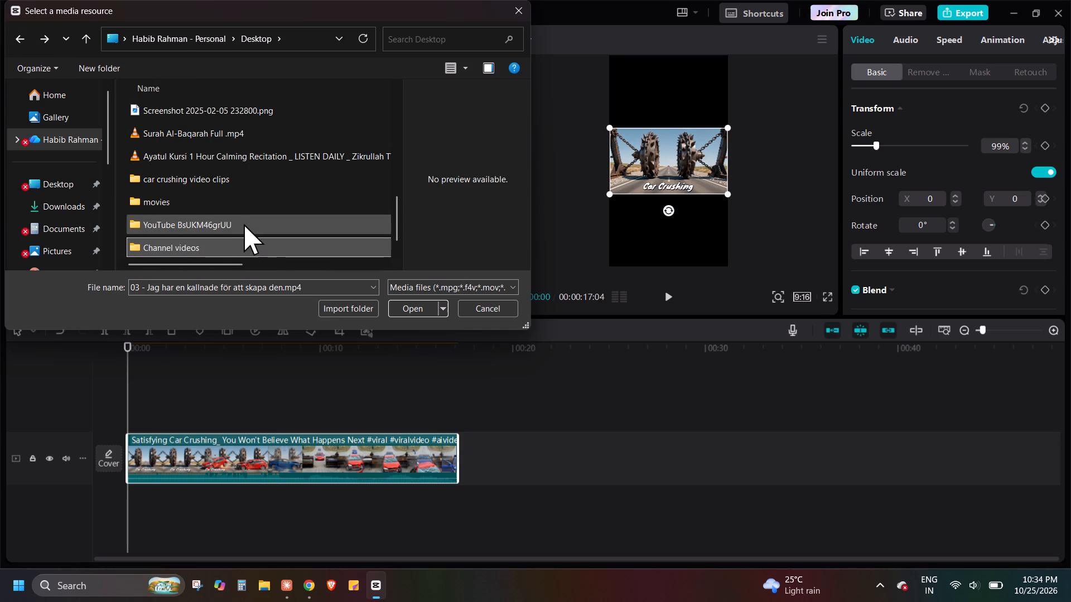
Import "02 - Why chase bulk when brilliance fits in compact form.mp4" from the "car crushing video clips" folder.
double_click(230, 178)
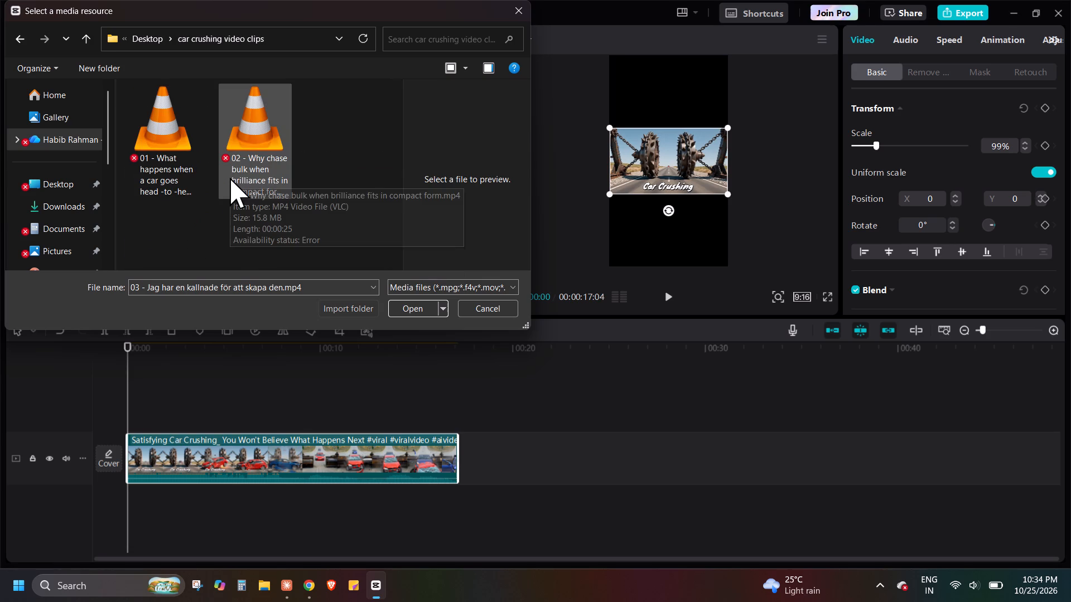
click(256, 149)
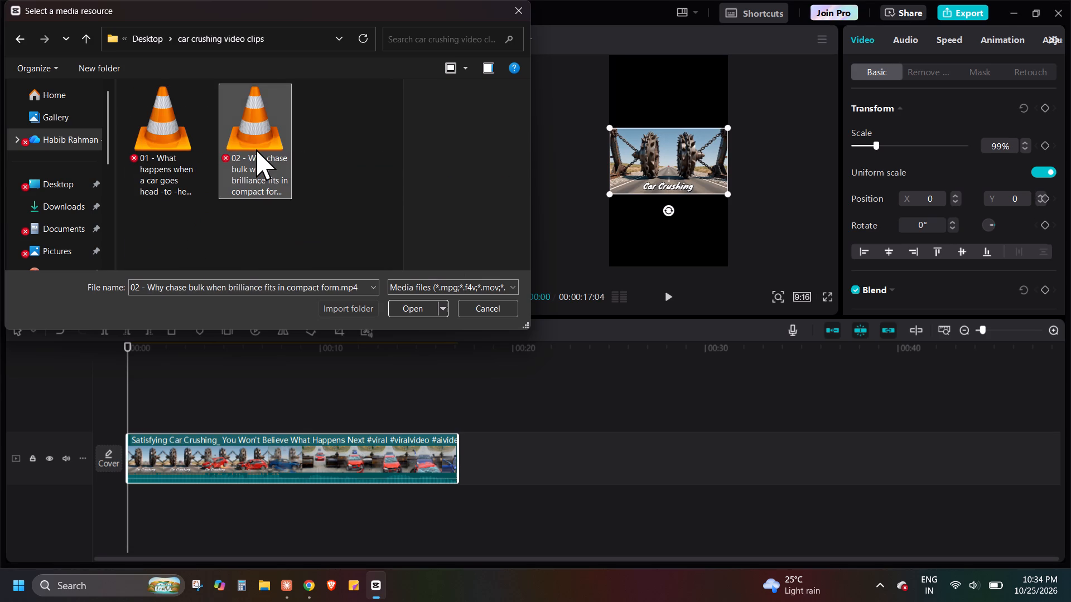
click(405, 307)
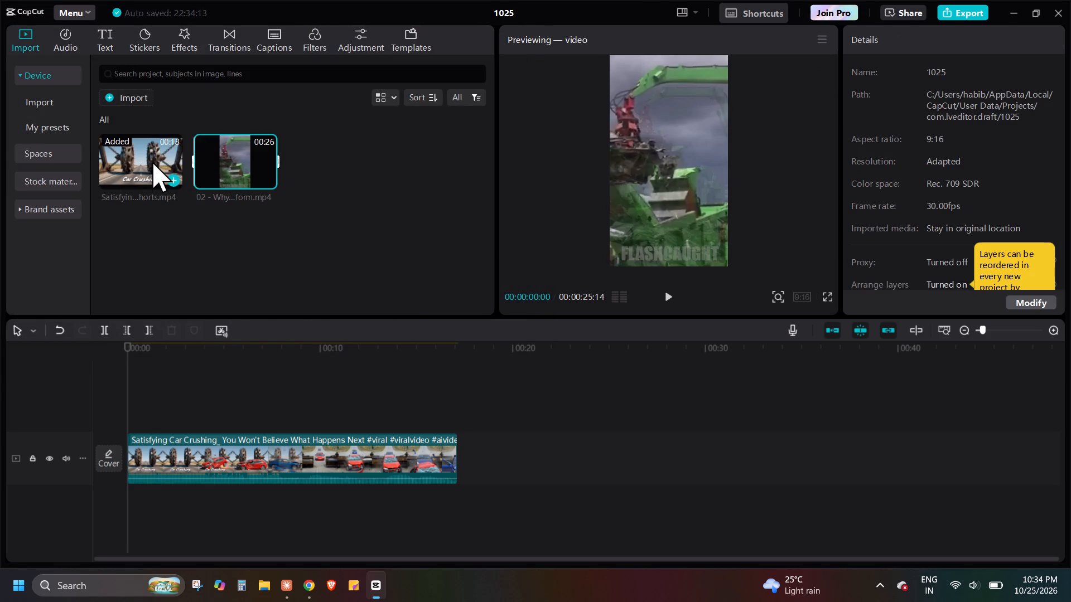
Delete the old "Satisfying Car Crushing" video from the project media together with its timeline clip.
click(152, 162)
key(Delete)
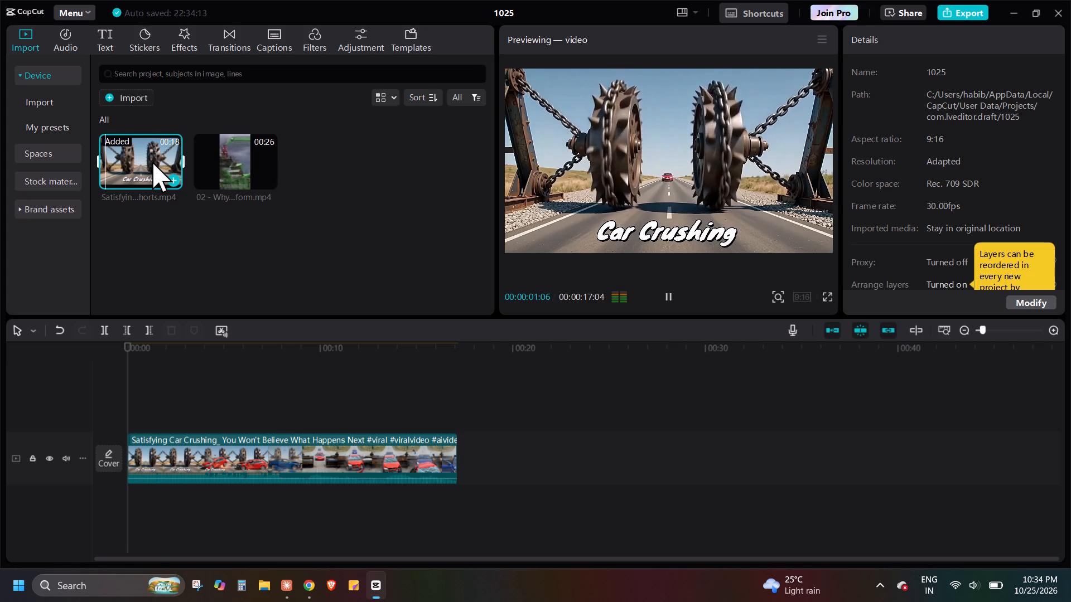
click(494, 365)
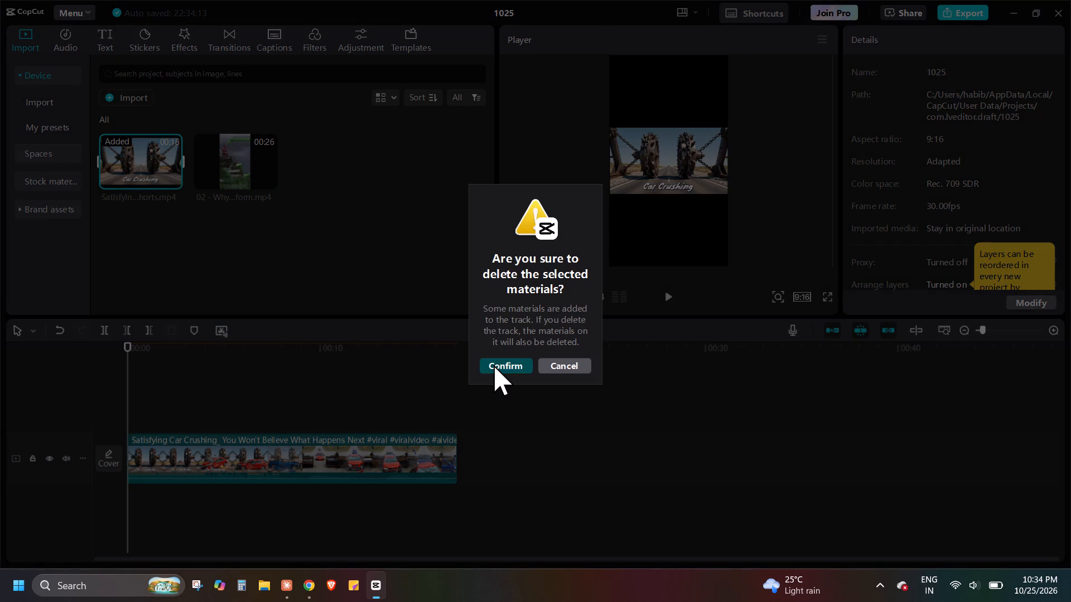
Add the imported "02 - Why chase bulk" clip to the empty timeline.
click(158, 171)
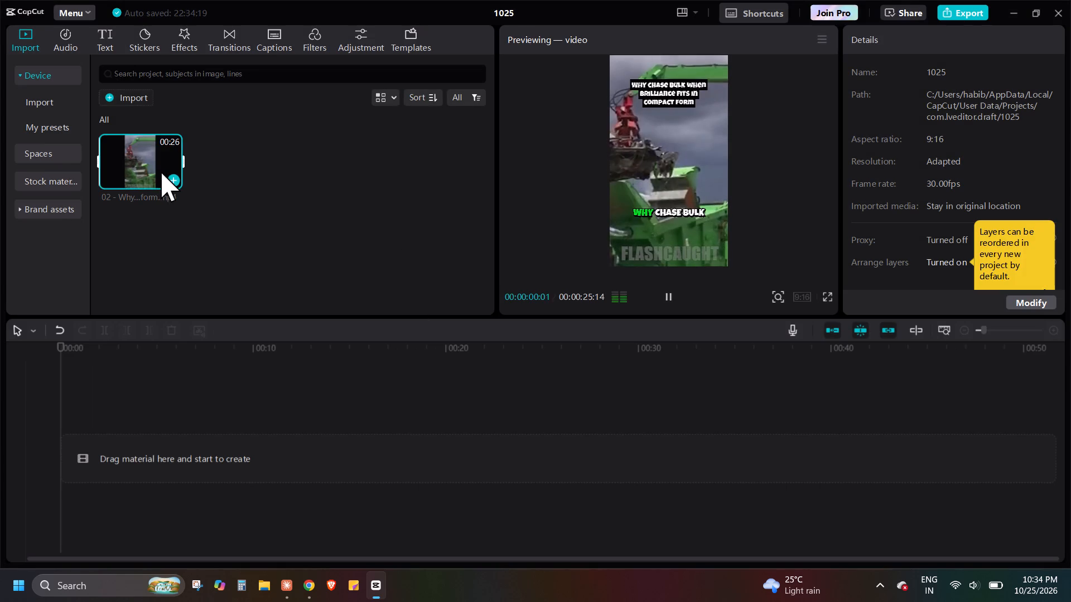
click(171, 177)
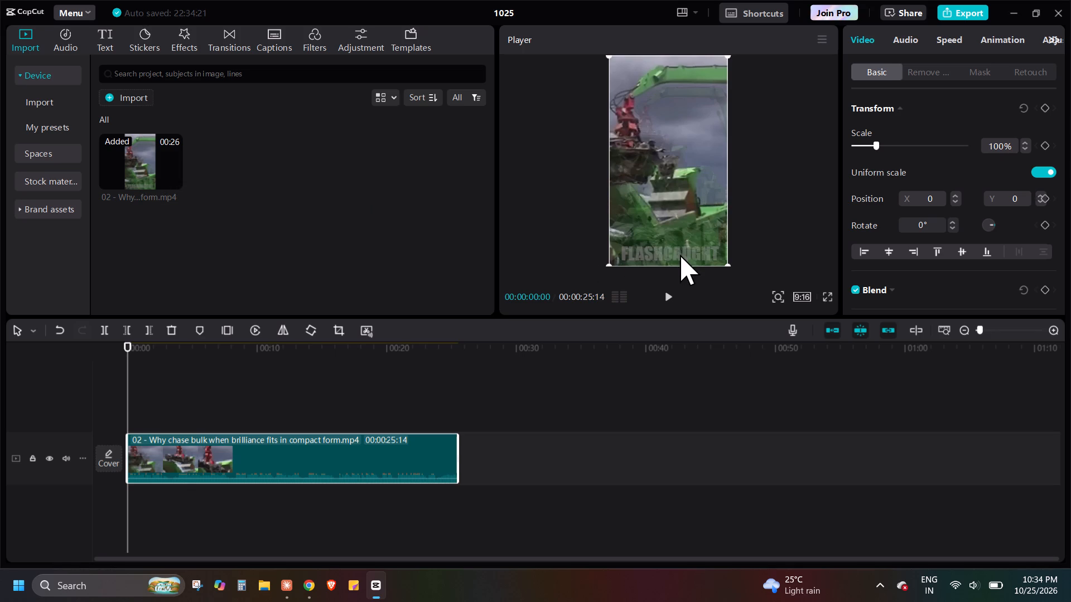
Enlarge the clip in the 9:16 frame to a scale of about 115%, pushing the bottom watermark out of the frame.
drag(725, 261, 727, 280)
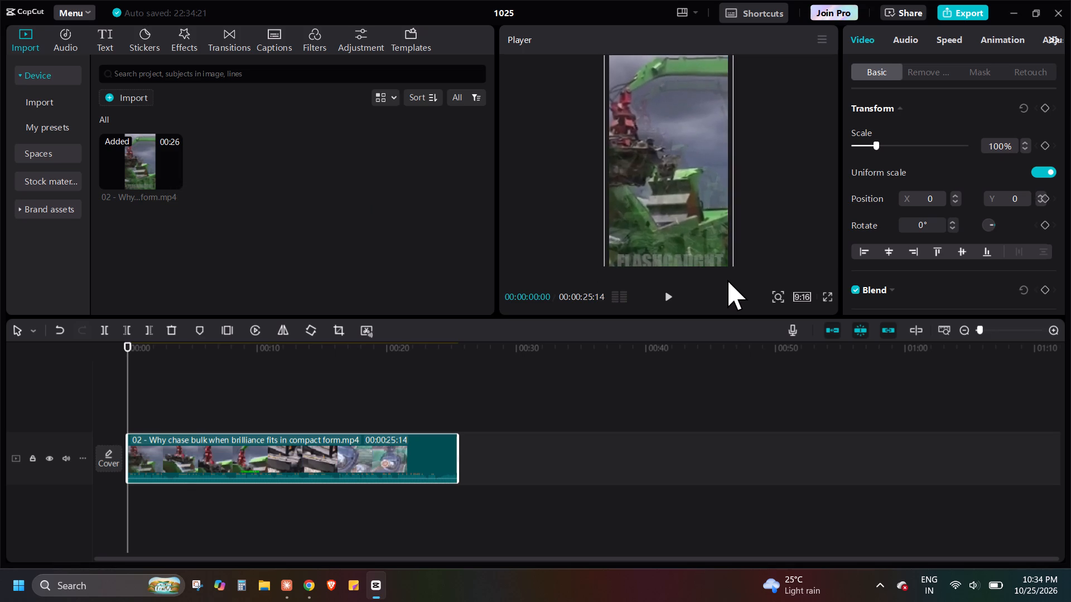
drag(727, 280, 734, 313)
drag(652, 134, 661, 152)
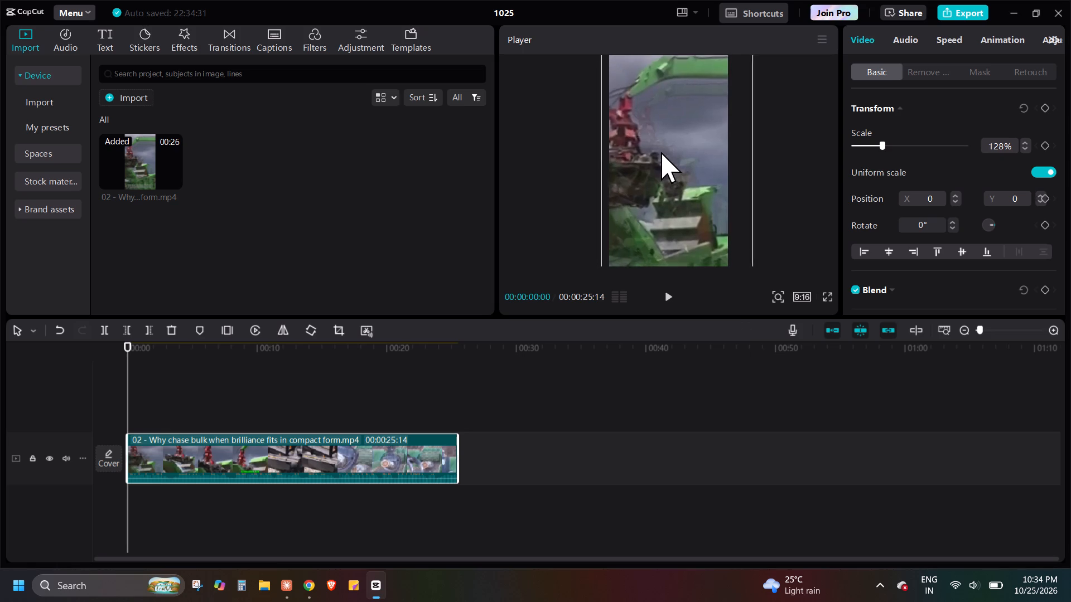
drag(661, 152, 667, 167)
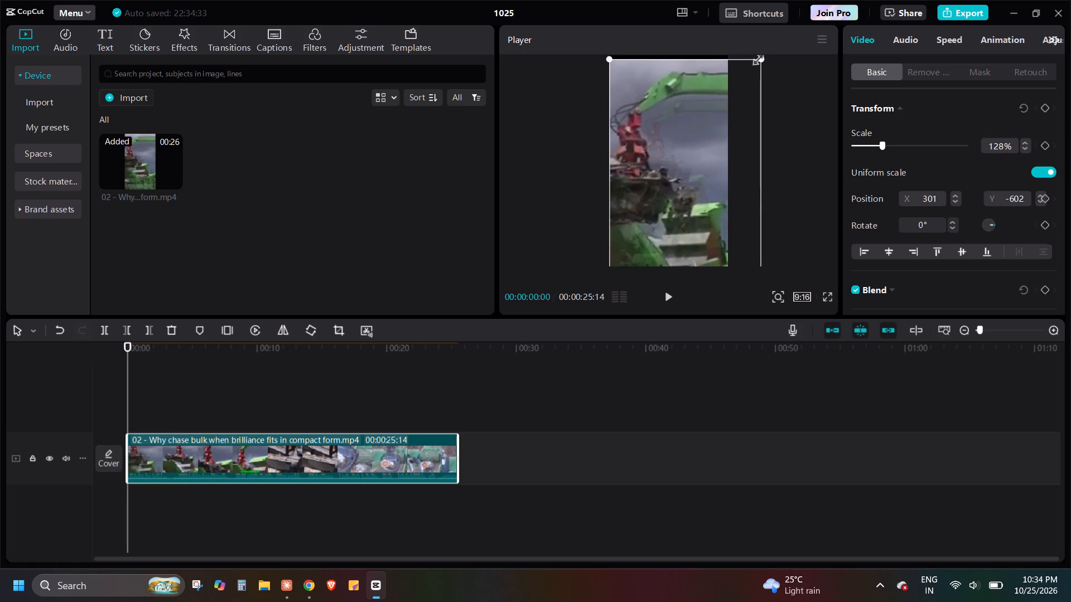
drag(758, 57, 730, 66)
Centre the enlarged clip horizontally at X 0 and raise it to about Y -287 so it covers the top of the 9:16 frame.
drag(694, 96, 679, 96)
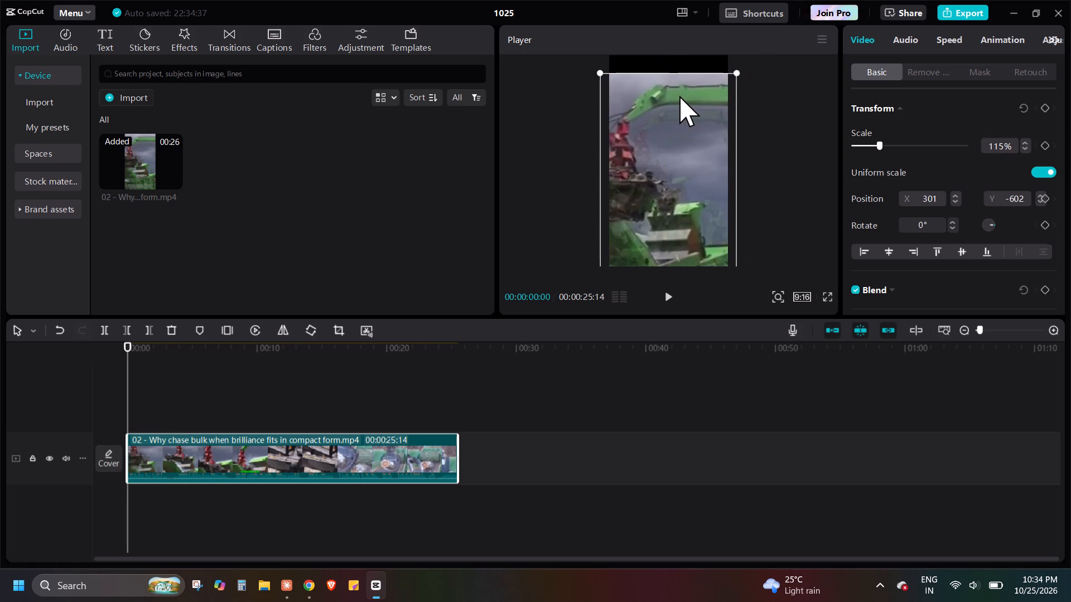
drag(679, 96, 679, 89)
drag(678, 98, 678, 86)
drag(673, 112, 673, 105)
drag(671, 120, 671, 105)
click(671, 105)
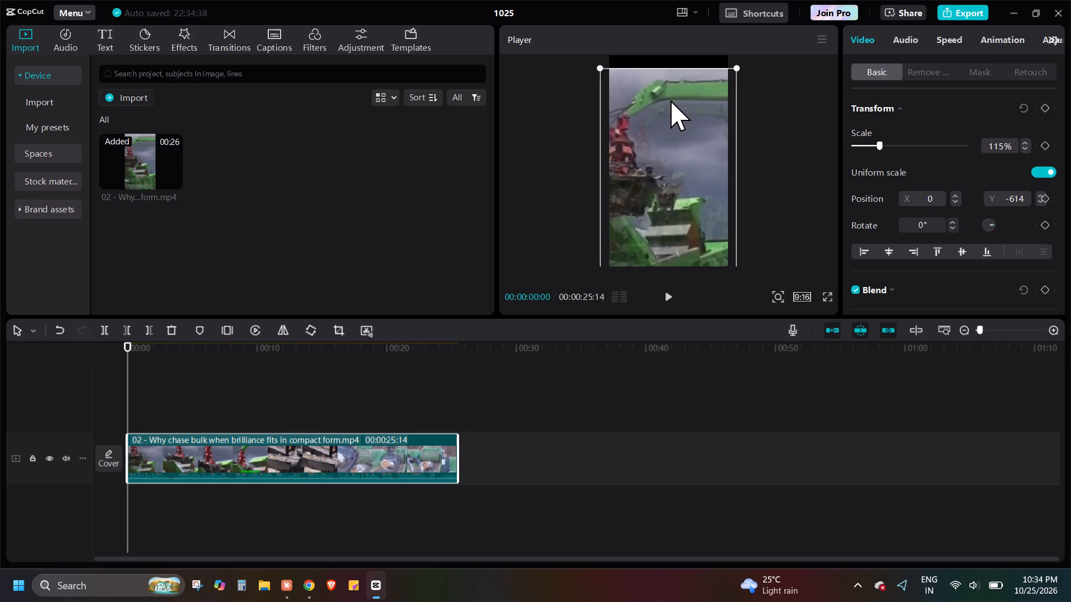
click(634, 86)
drag(647, 112, 647, 100)
drag(647, 100, 647, 94)
drag(646, 94, 646, 78)
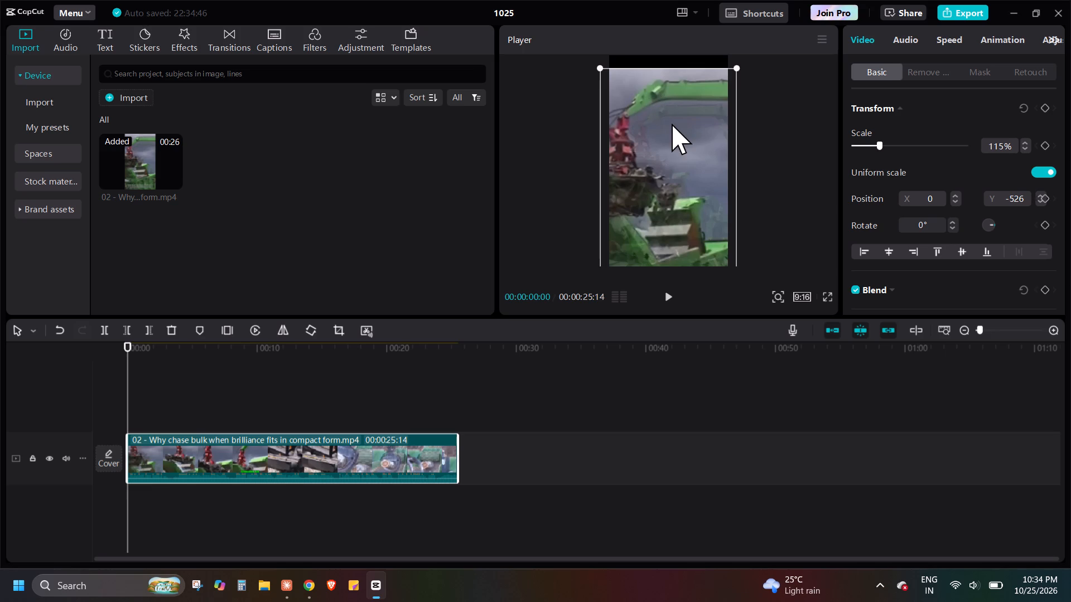
drag(672, 166, 672, 129)
drag(672, 129, 673, 111)
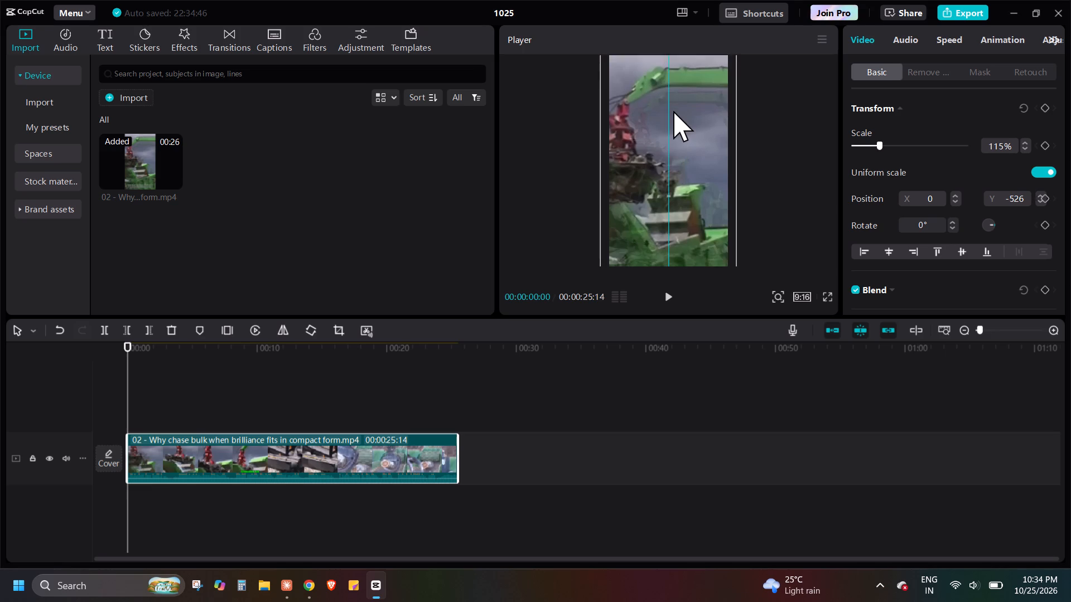
drag(673, 111, 674, 125)
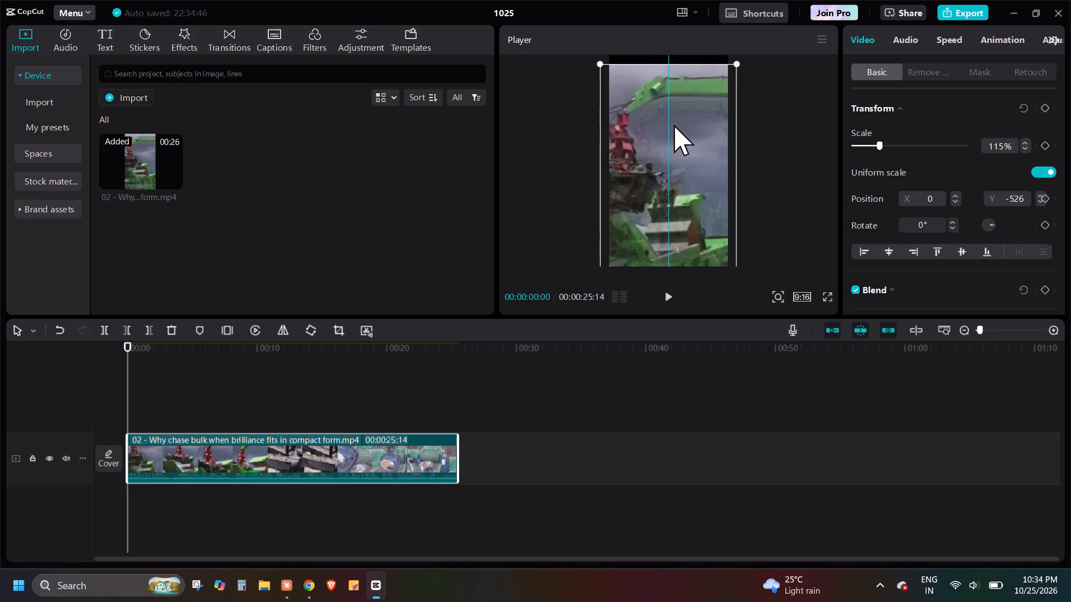
drag(674, 125, 674, 116)
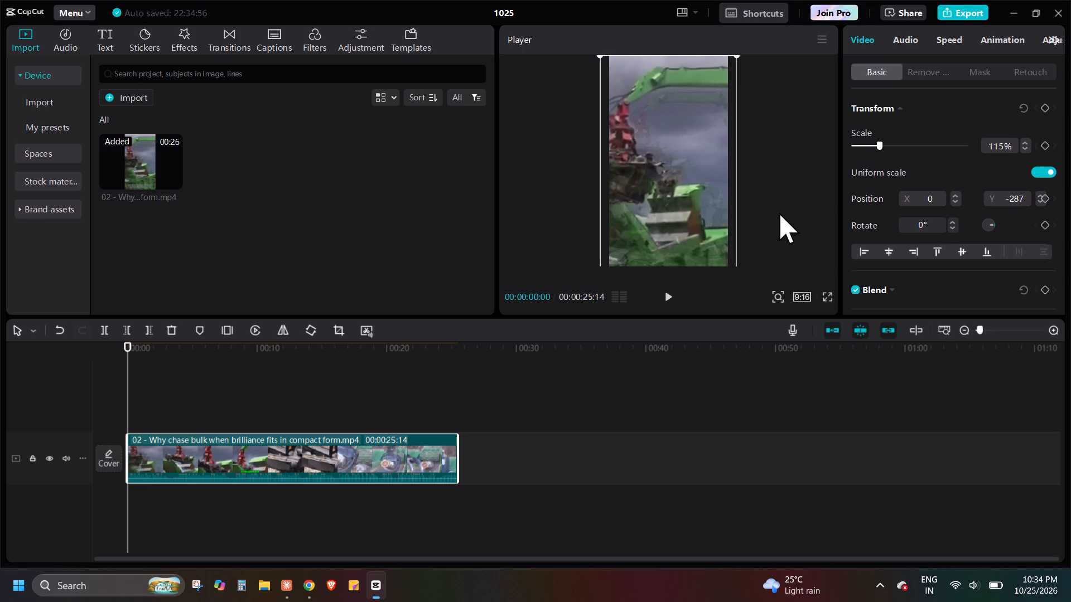
Play the reframed clip through to the end to check its framing.
click(669, 294)
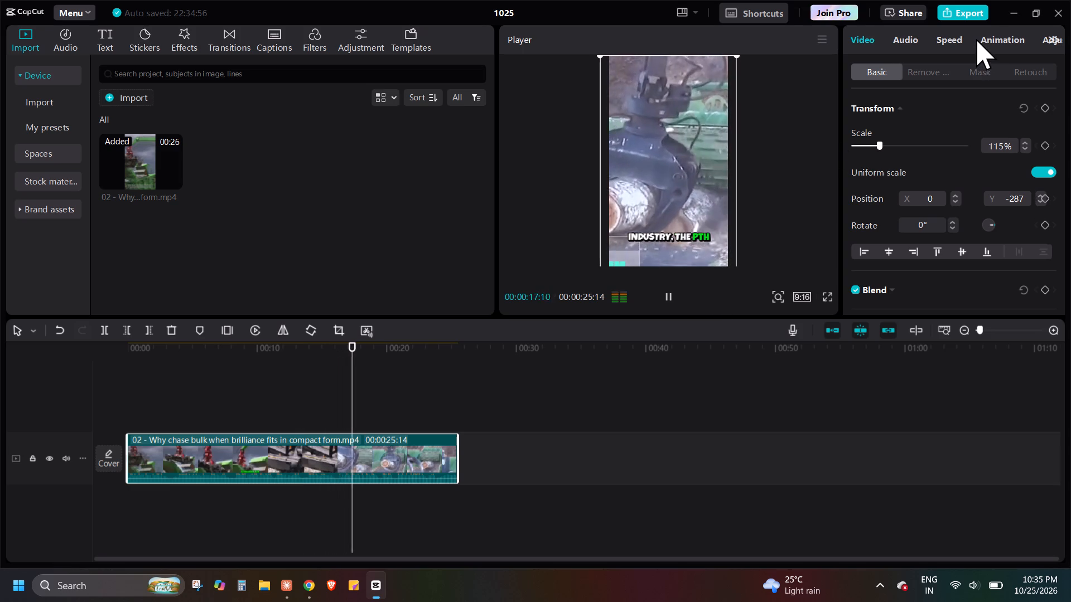
click(926, 71)
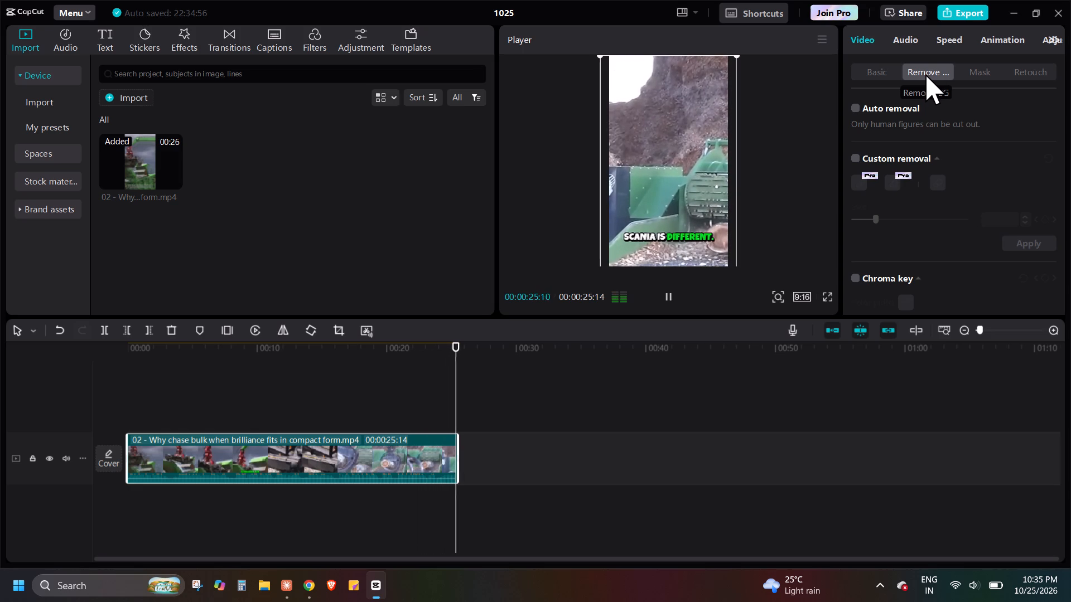
Export the reframed video in 4K as a 30fps mp4 with the separate MP3 audio output turned off.
click(967, 9)
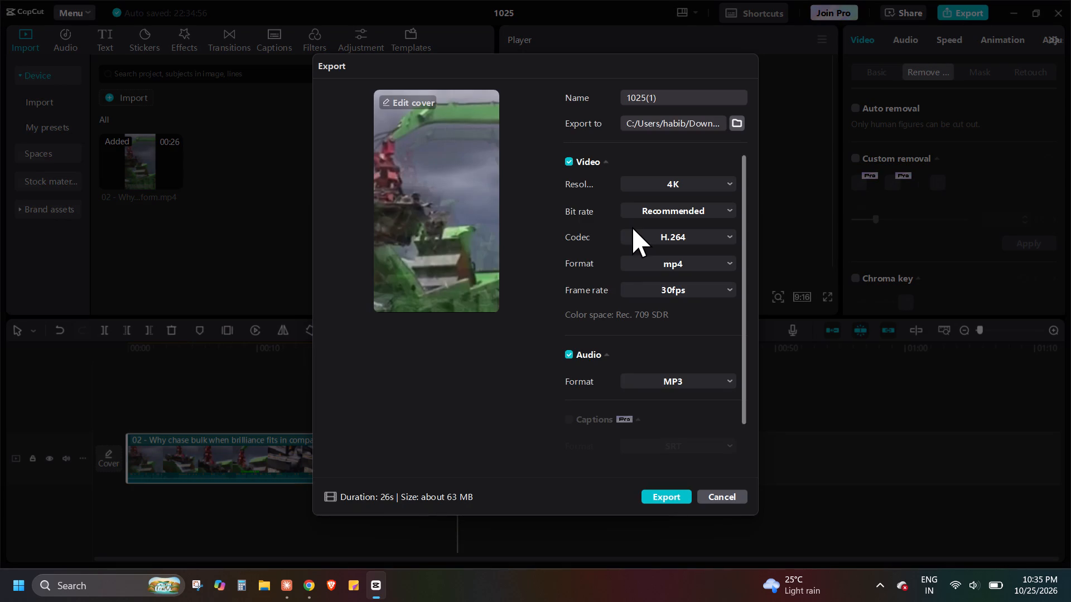
click(663, 95)
click(572, 353)
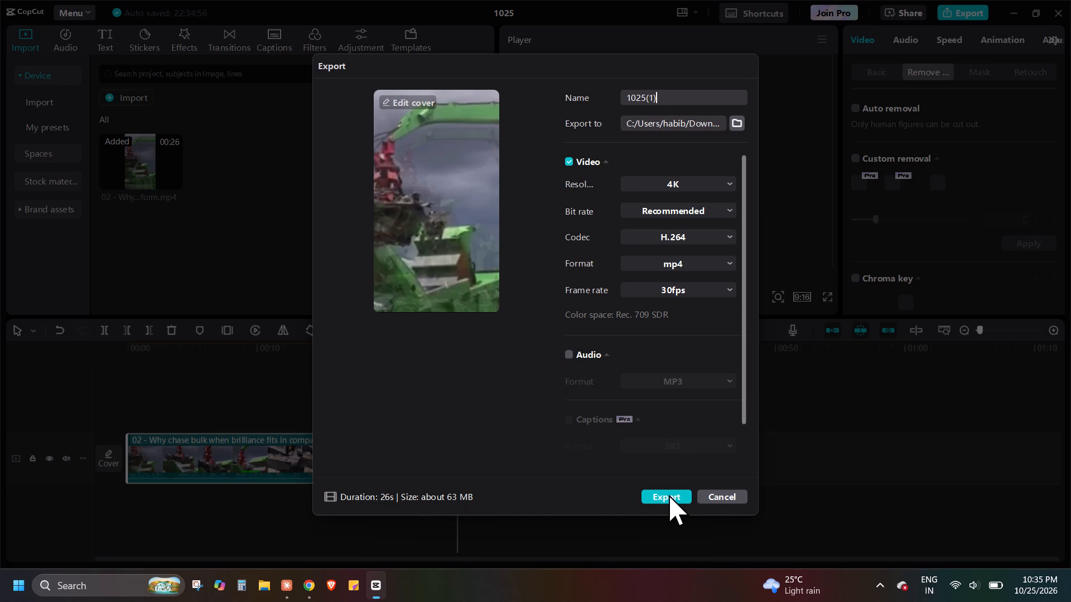
click(669, 494)
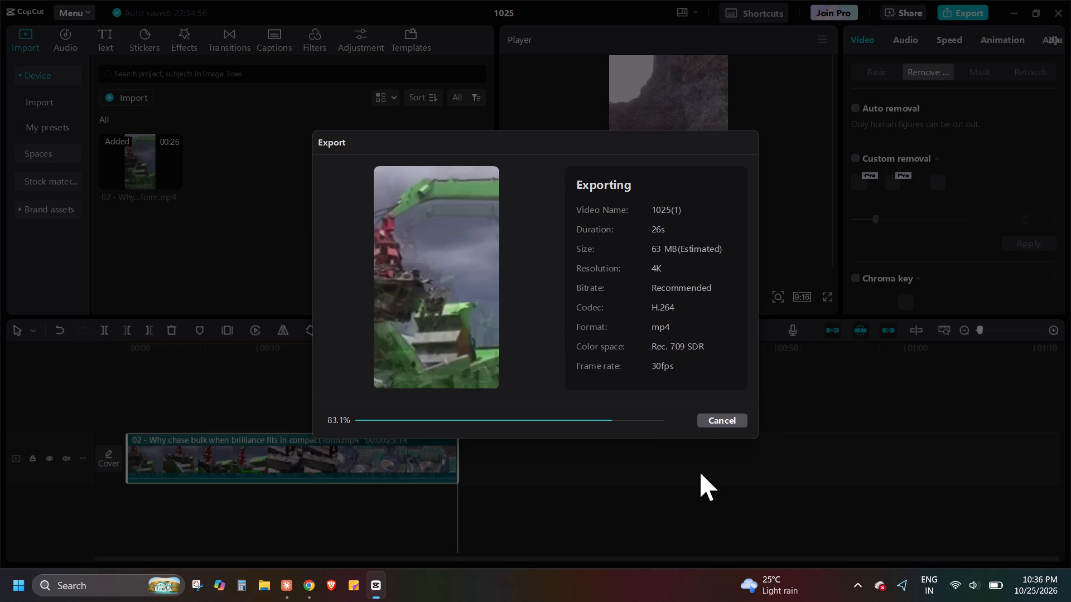
click(699, 471)
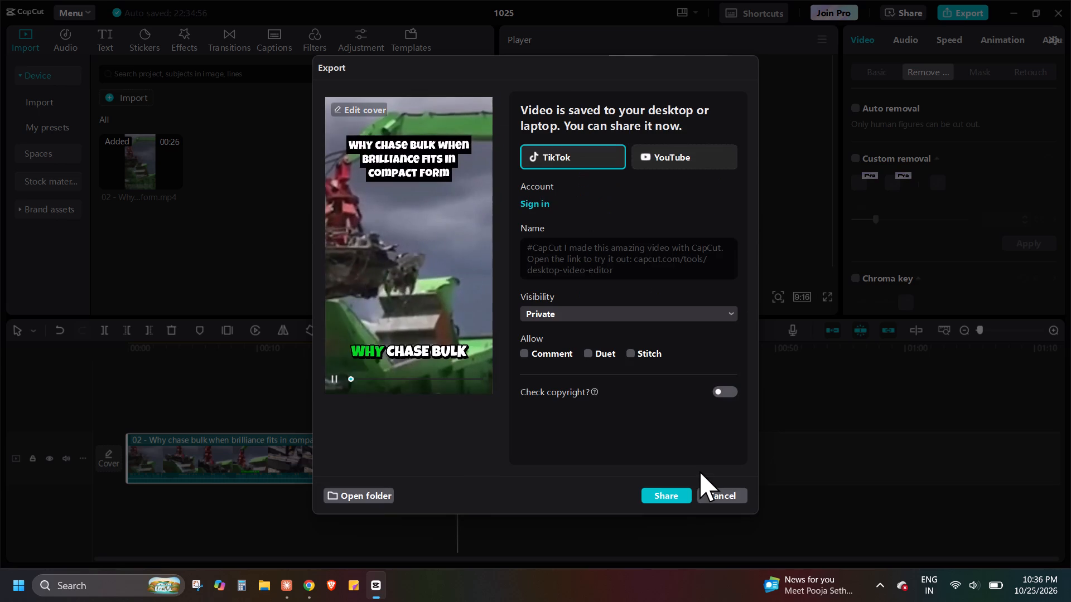
click(722, 491)
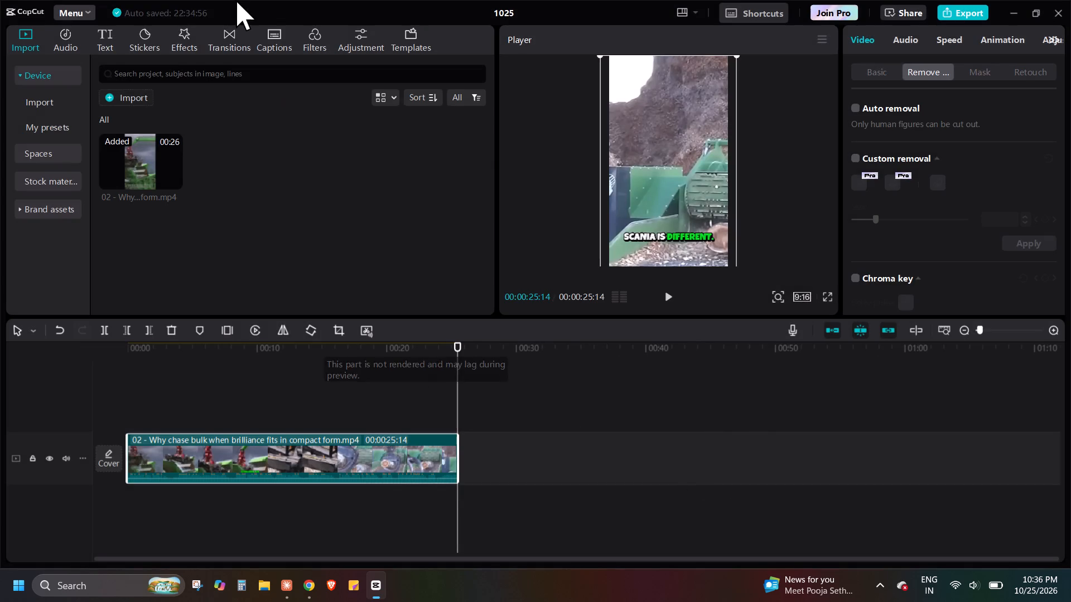
Switch to the YouTube Studio channel content page in Chrome.
click(306, 580)
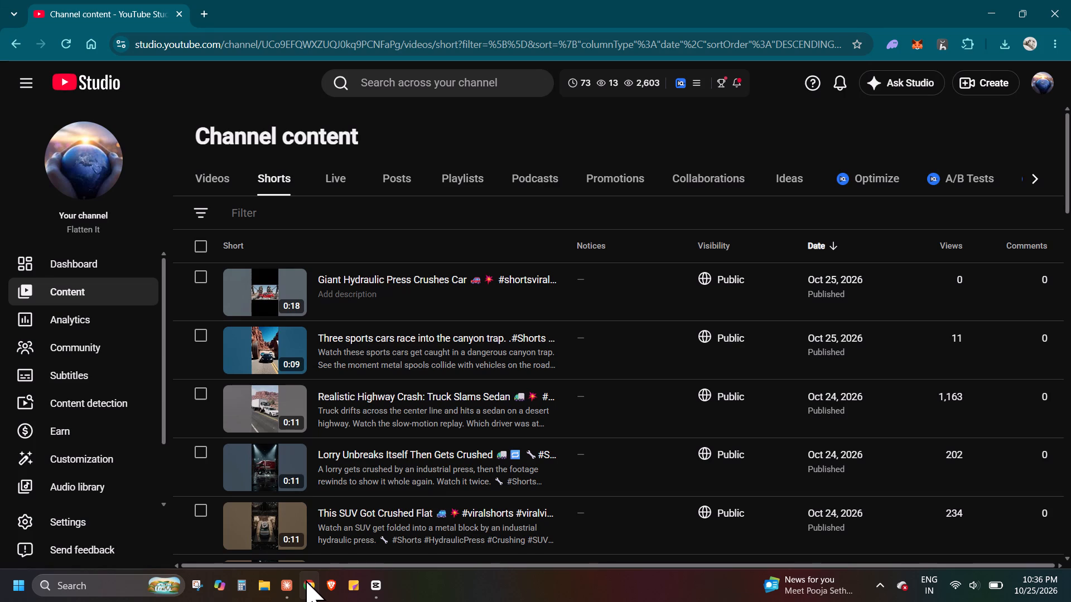
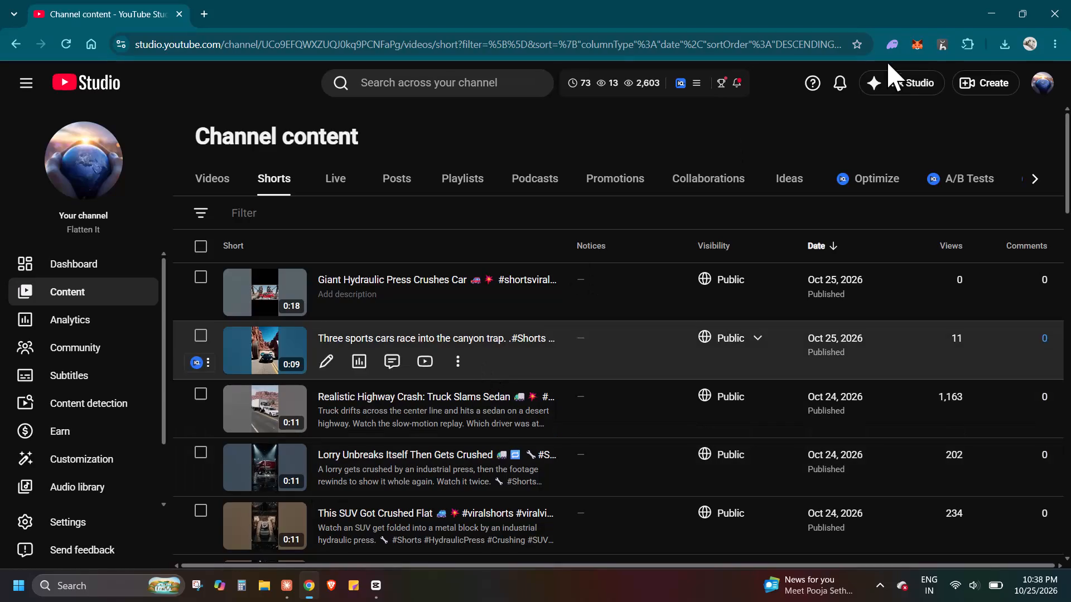
Upload the video file 1025(1).mp4 from the Downloads folder to the channel.
click(981, 91)
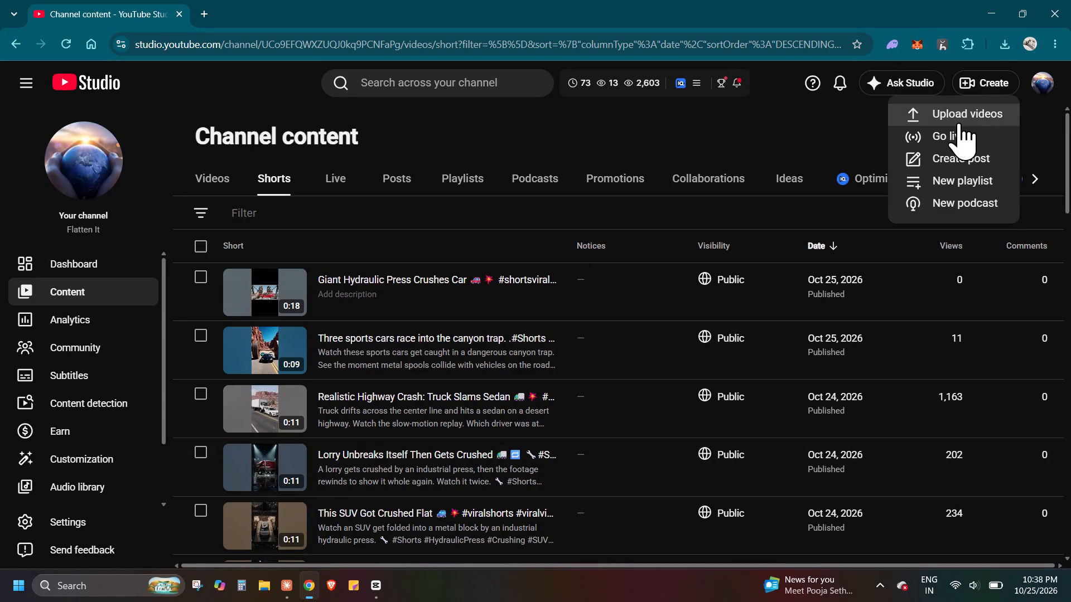
click(963, 115)
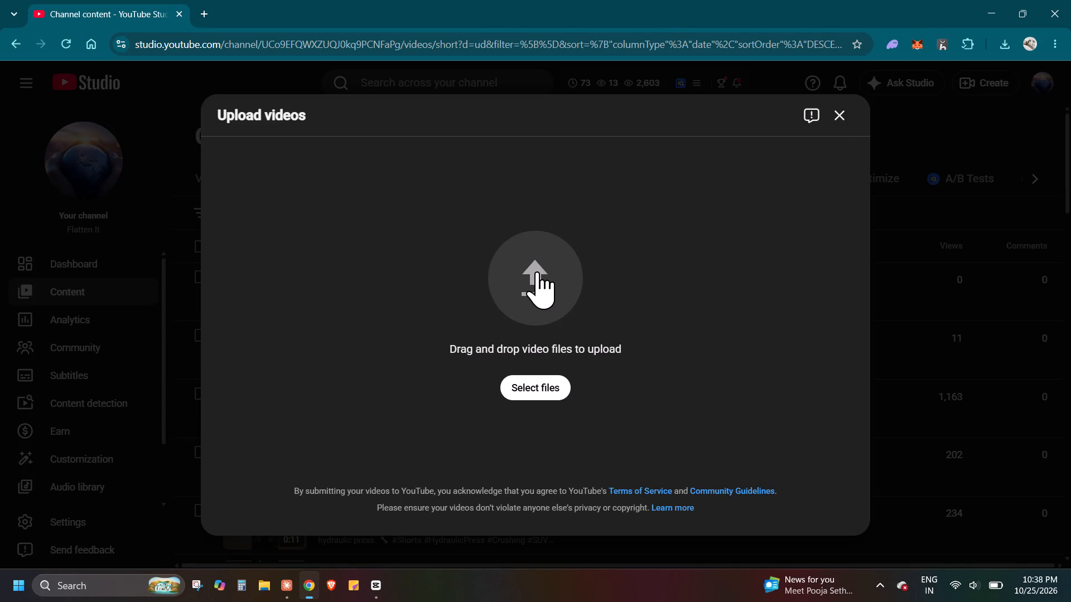
click(537, 271)
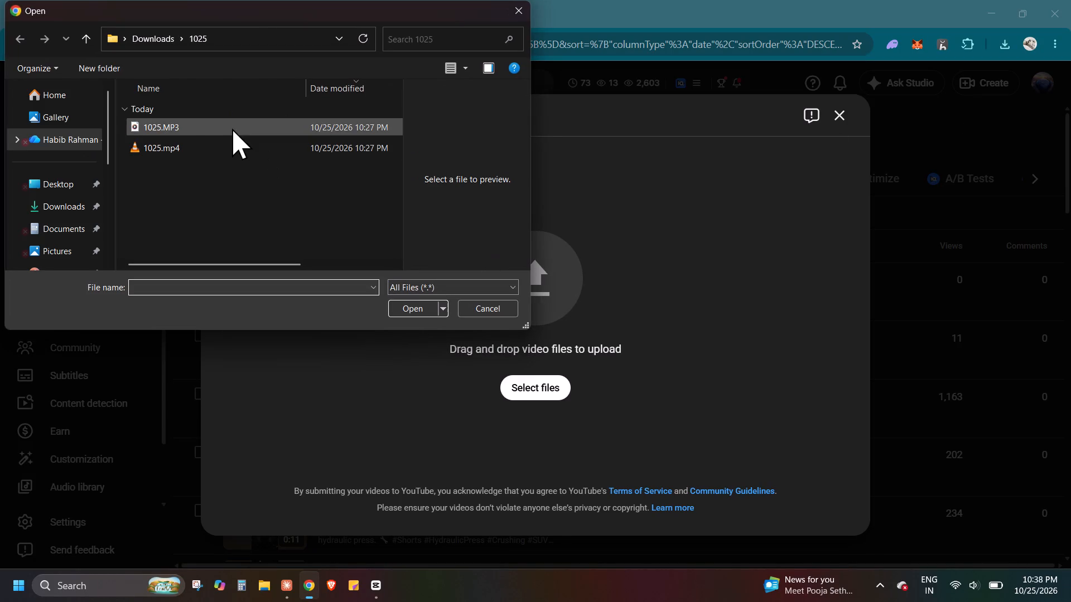
click(70, 182)
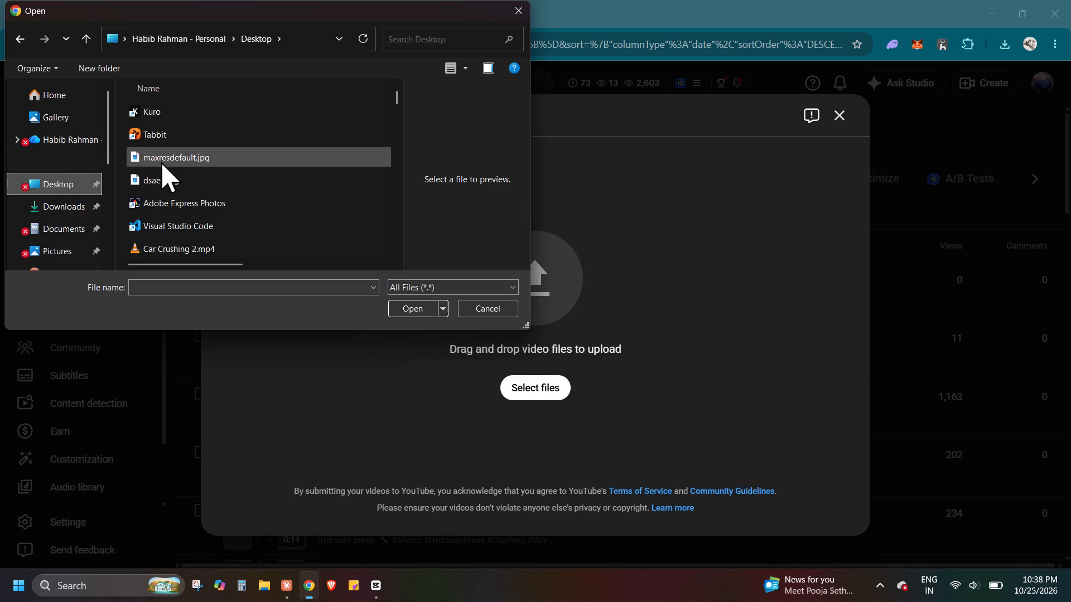
click(168, 173)
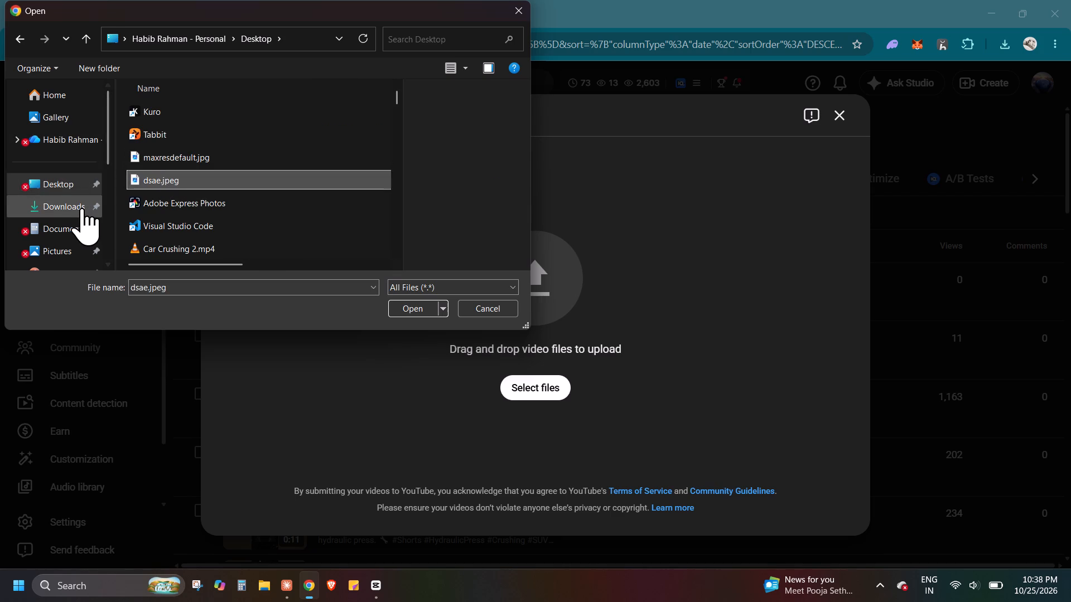
click(82, 208)
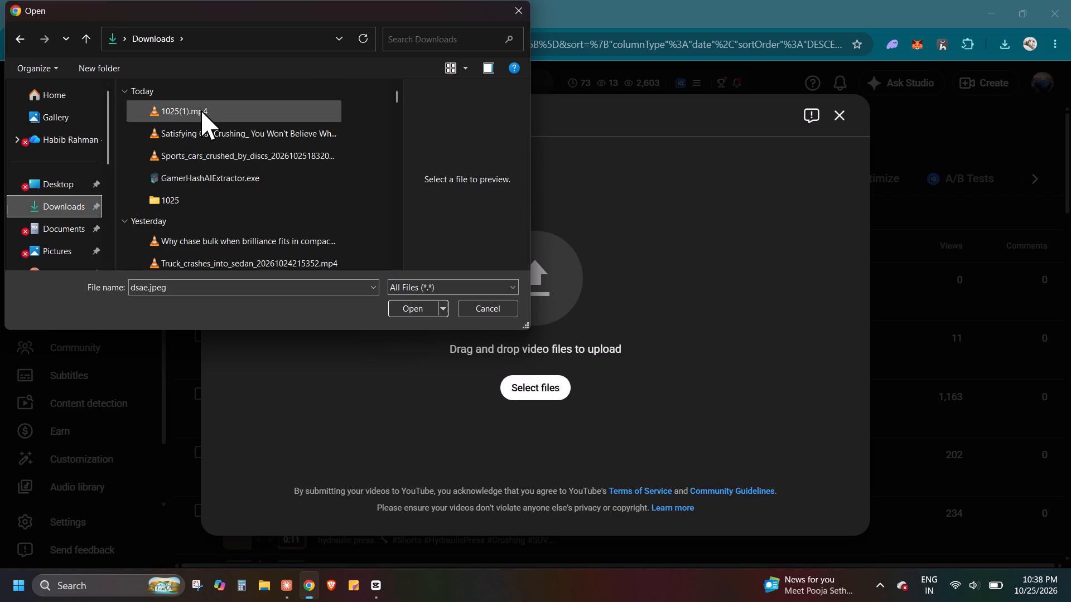
click(201, 110)
click(403, 304)
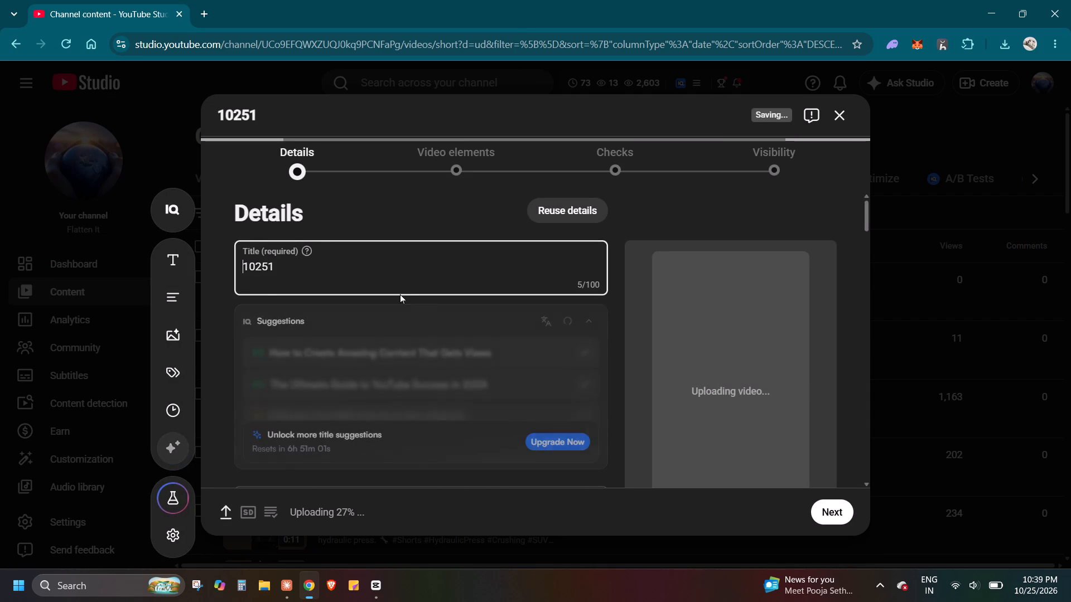
Clear the prefilled title of the uploaded video.
click(401, 275)
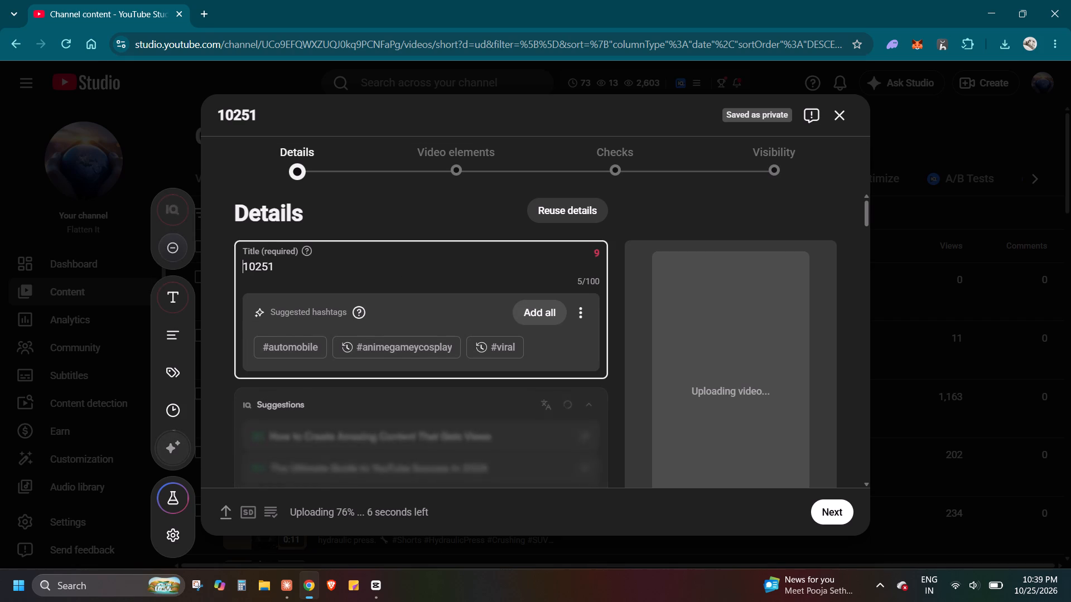
triple_click(376, 273)
key(BackSpace)
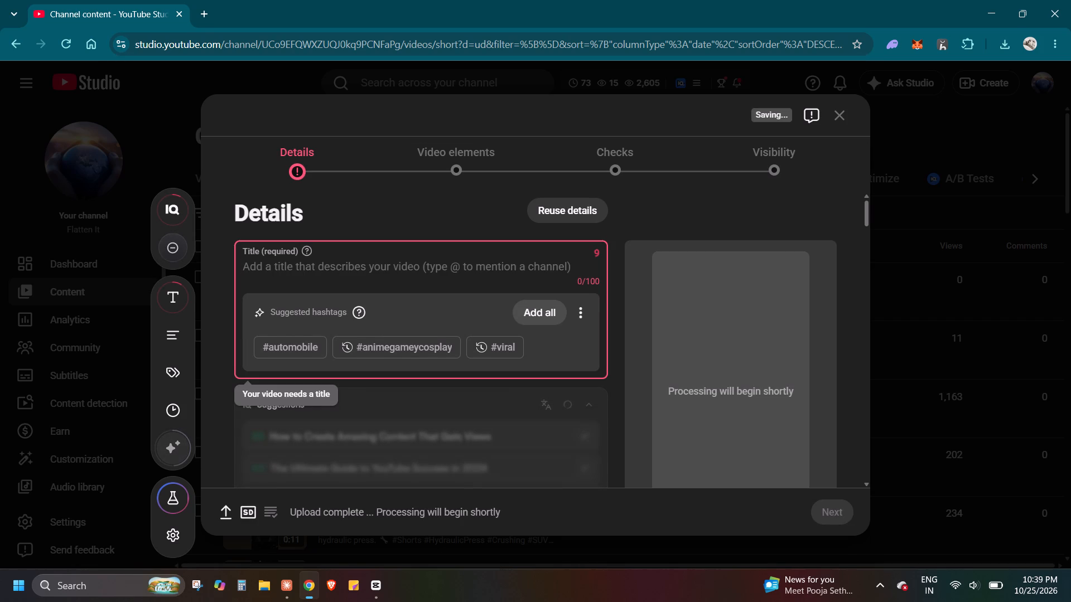
click(494, 256)
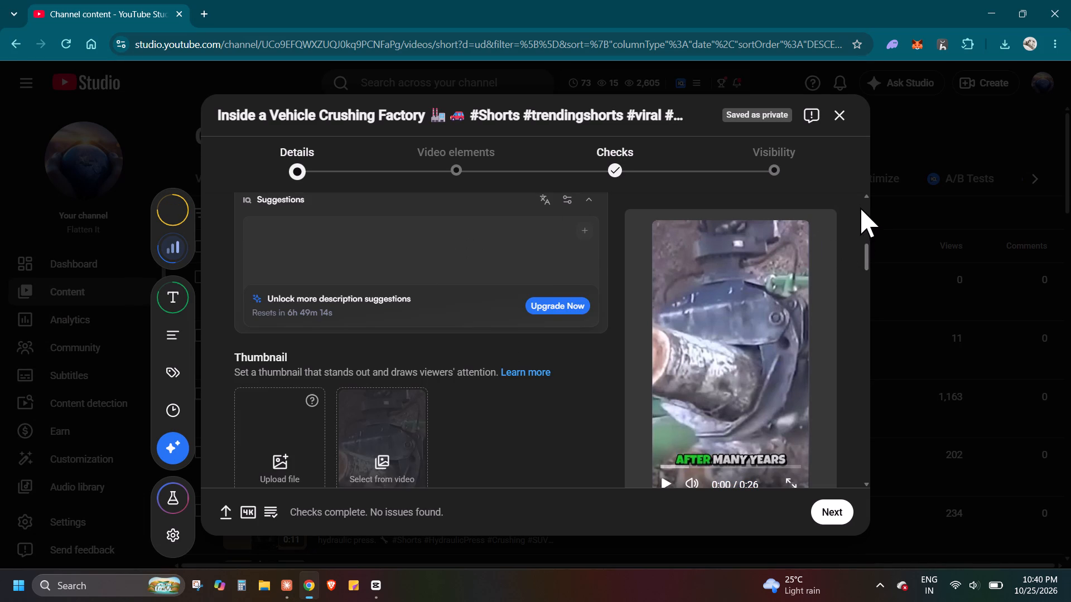
double_click(866, 191)
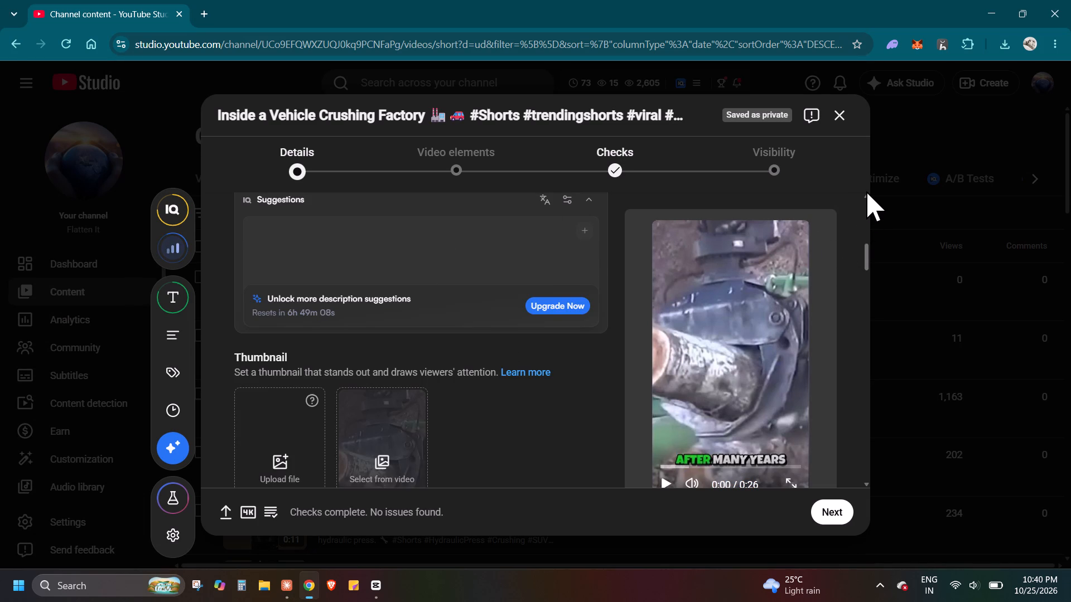
click(866, 196)
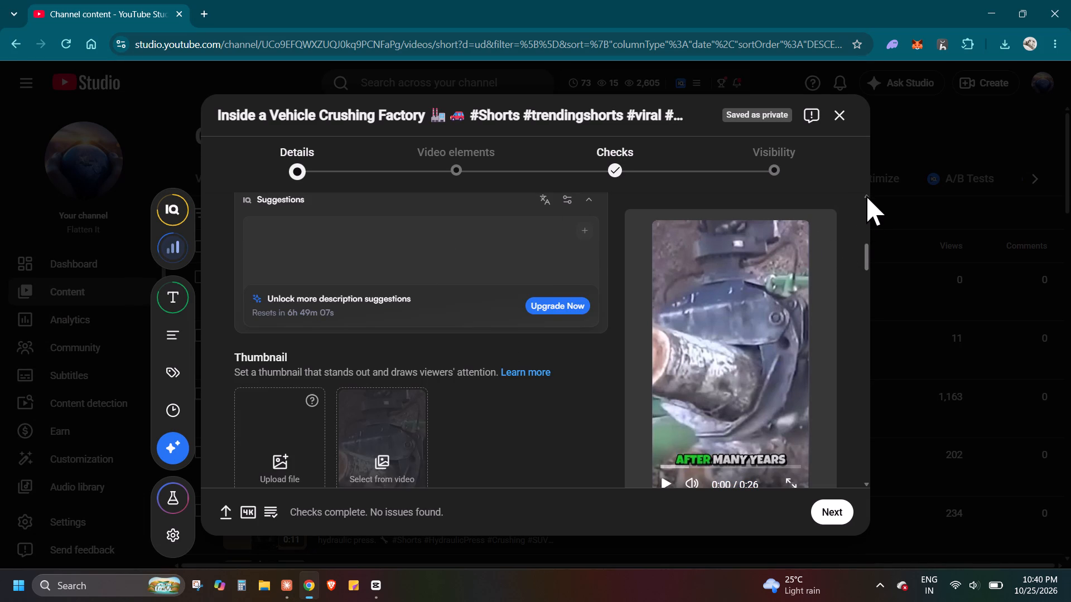
click(866, 196)
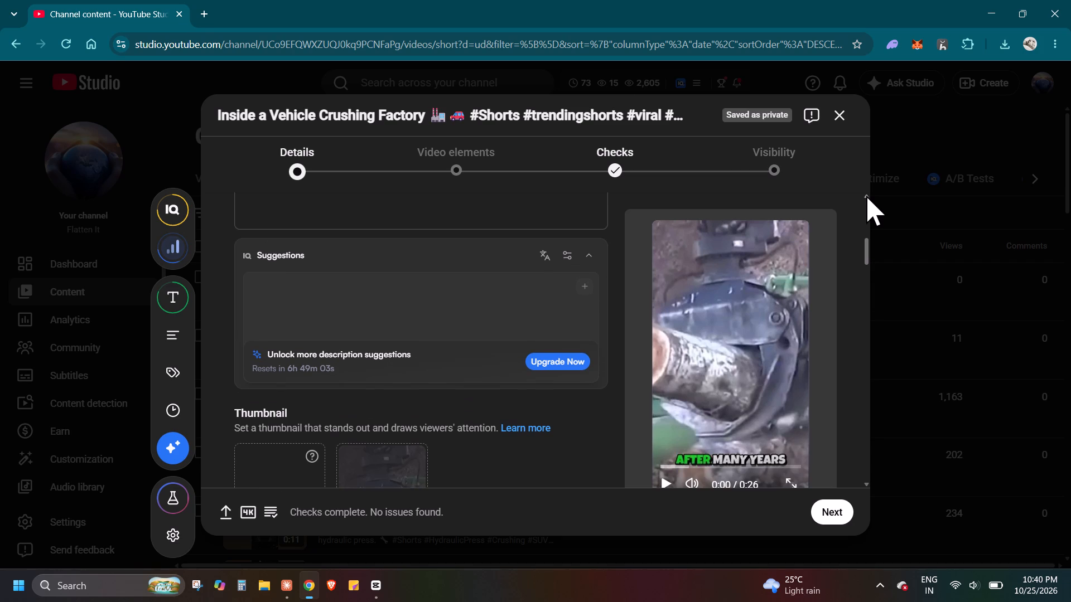
click(866, 196)
click(866, 196)
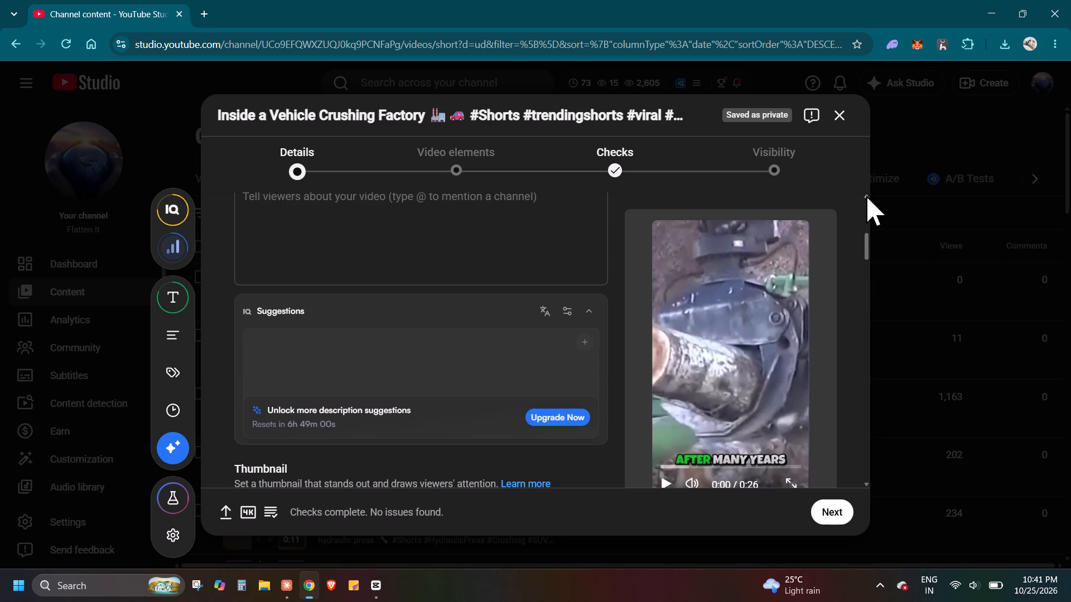
click(490, 224)
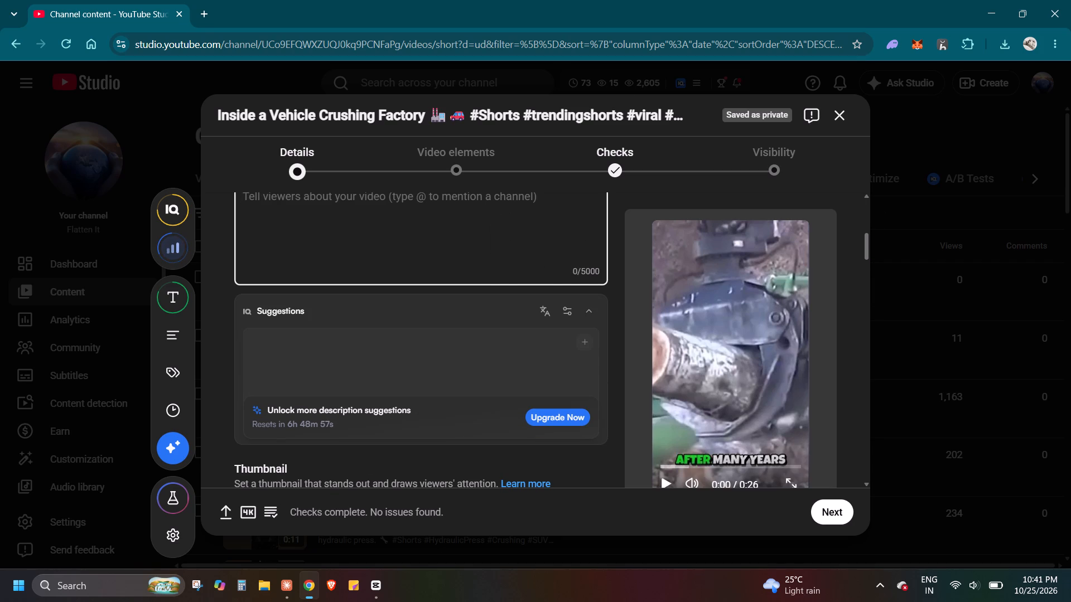
key(ctrl+v)
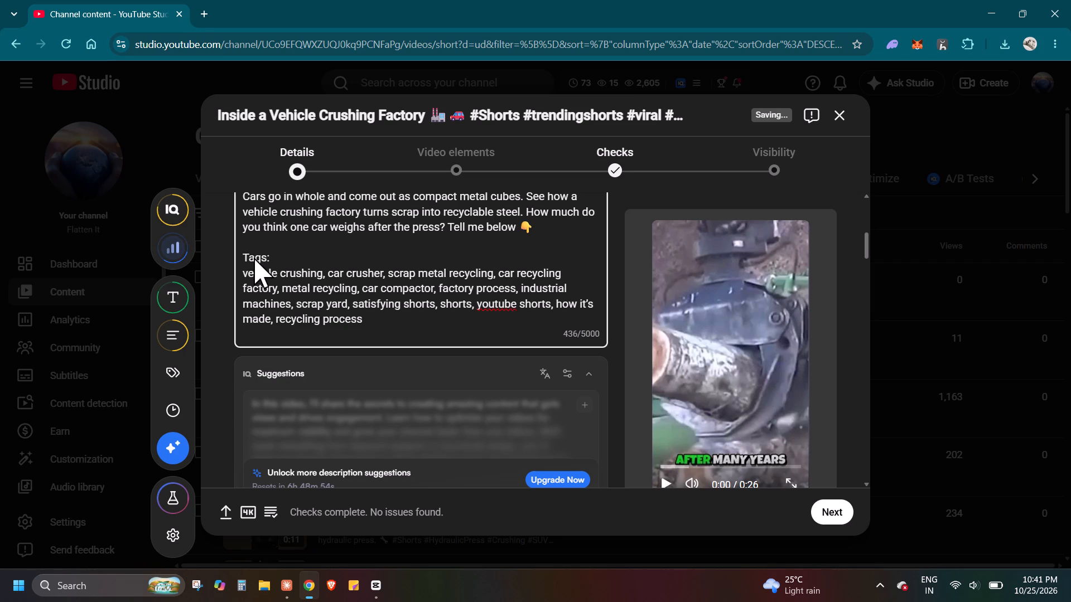
Remove the "Tags:" heading line from the video description, leaving one blank line above the tag list.
drag(254, 258, 262, 258)
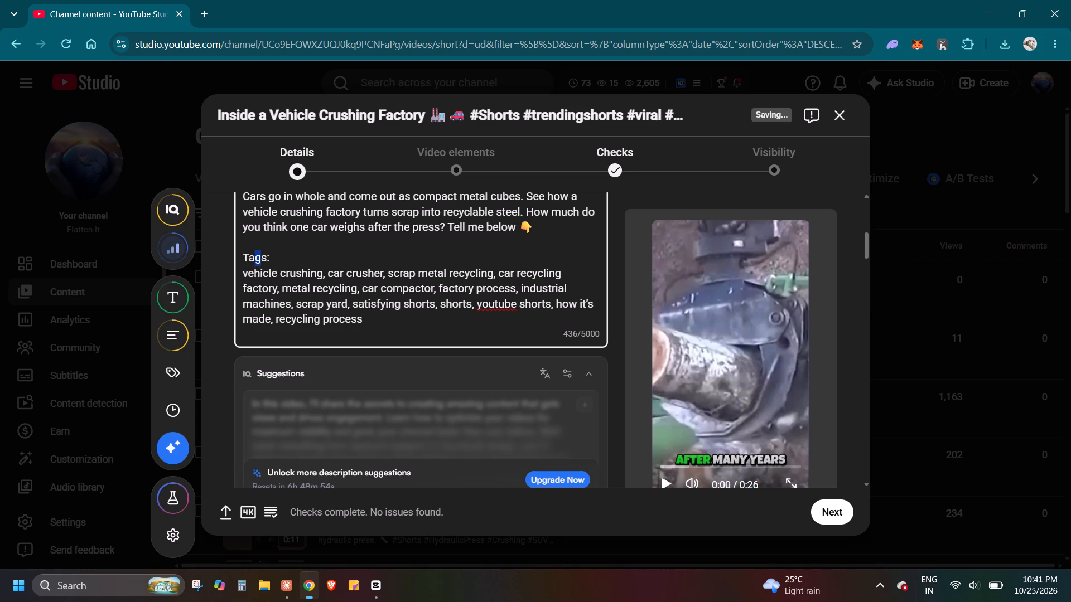
triple_click(269, 256)
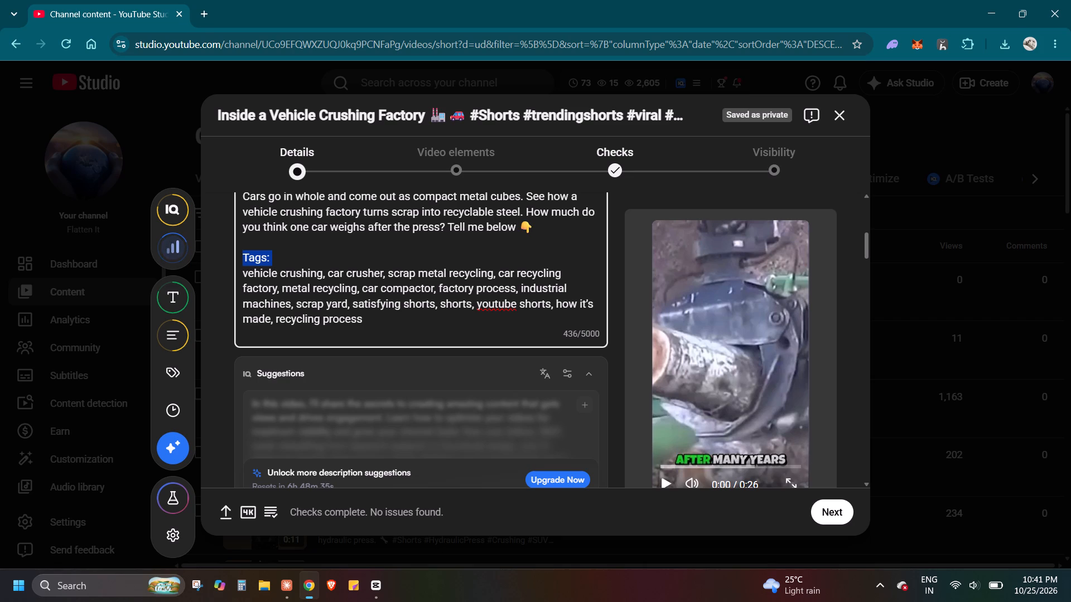
click(269, 256)
key(BackSpace)
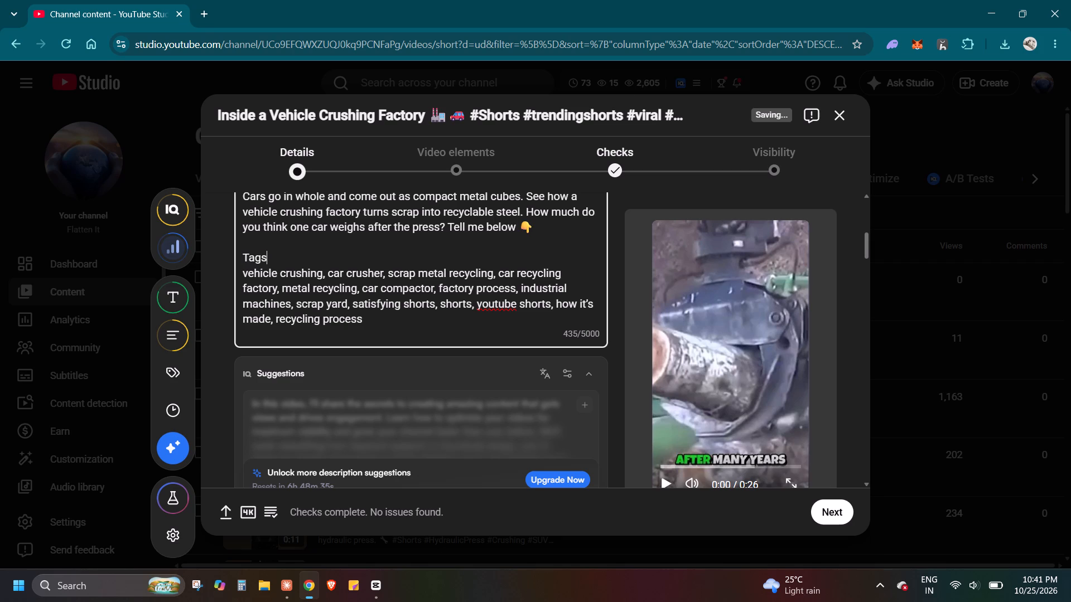
key(BackSpace)
key(BackSpace)
key(BackSpace)
key(BackSpace)
key(Down)
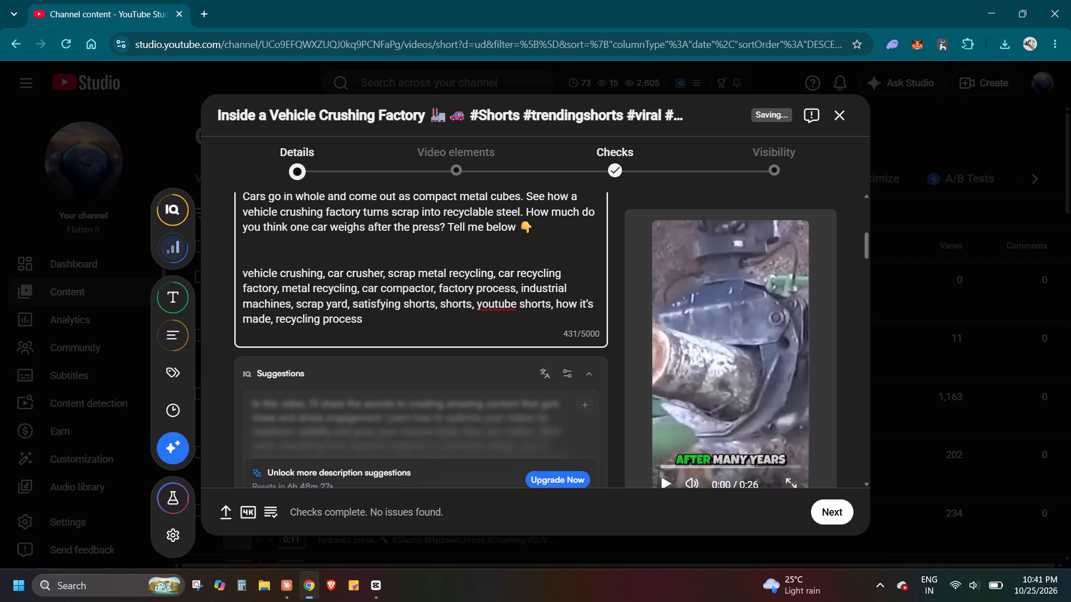
key(BackSpace)
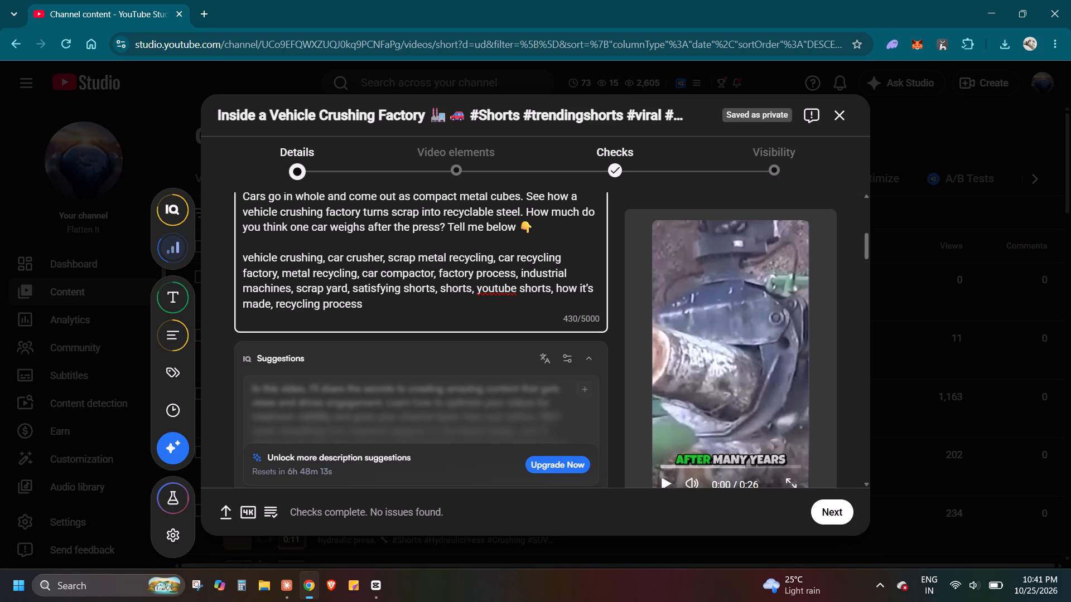
Go on to the remaining video details below the thumbnail and playlists sections.
drag(866, 241, 869, 263)
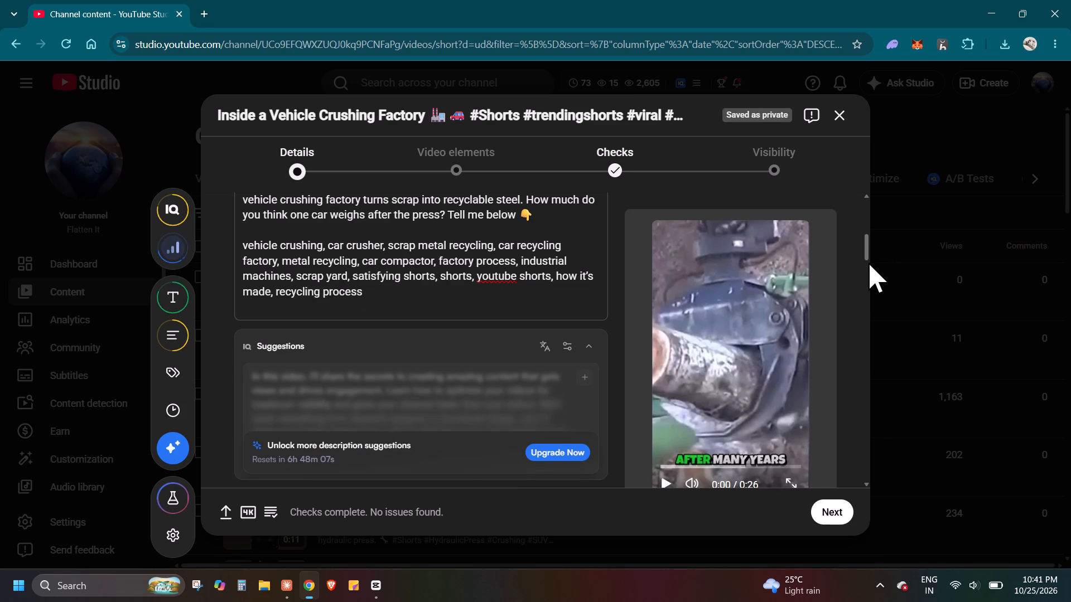
drag(866, 249, 867, 267)
drag(867, 267, 867, 258)
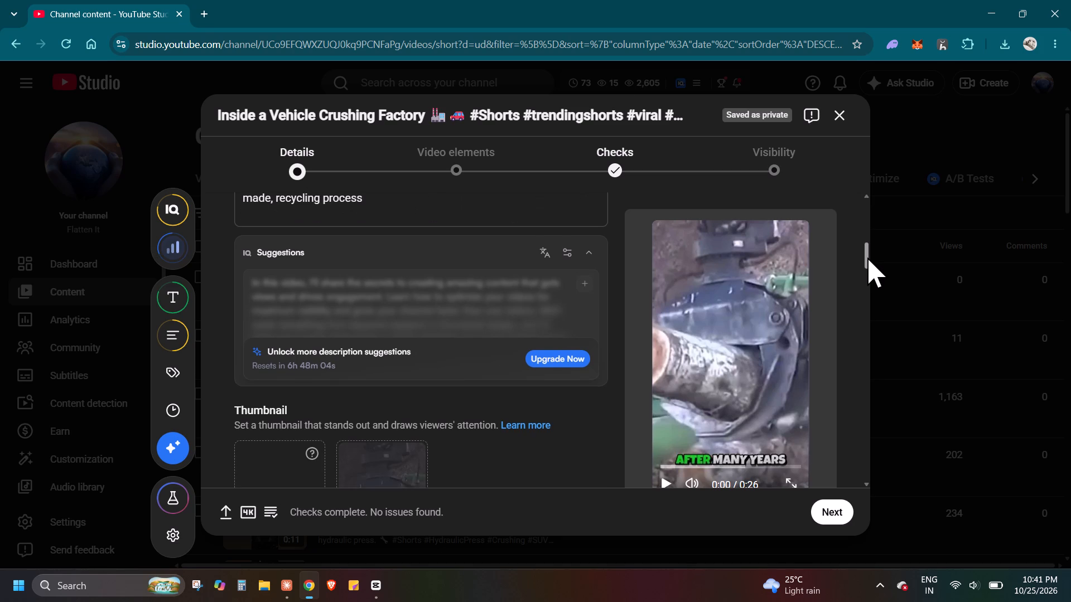
drag(867, 258, 867, 274)
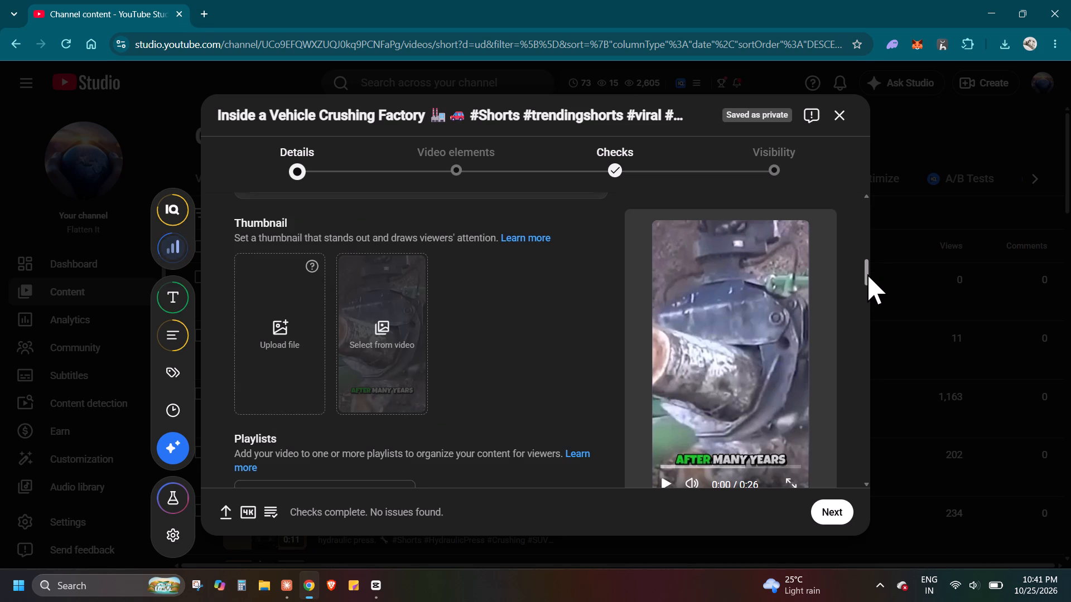
drag(866, 272, 869, 300)
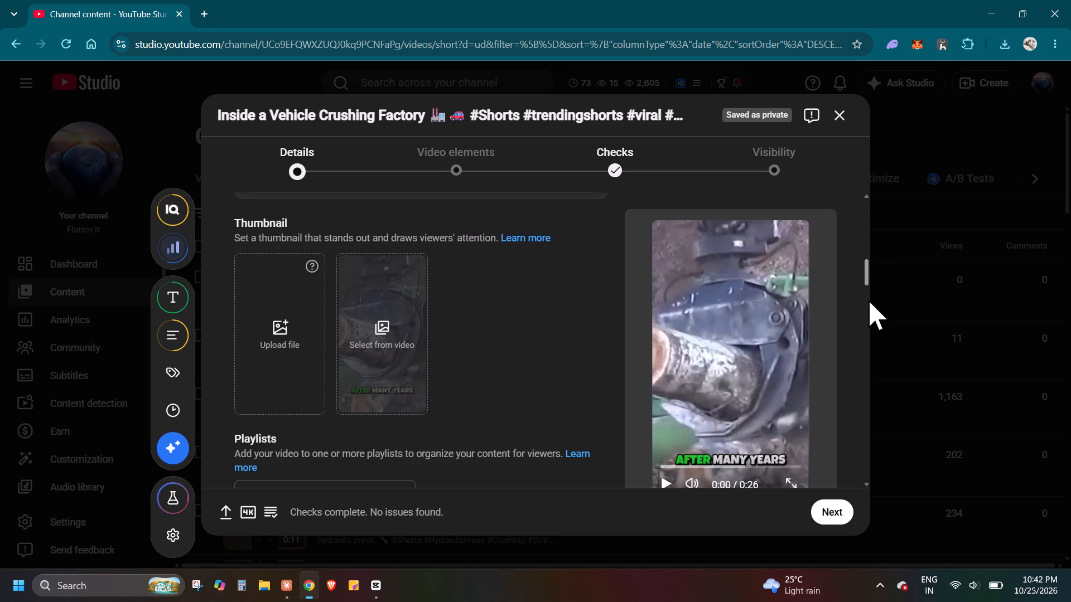
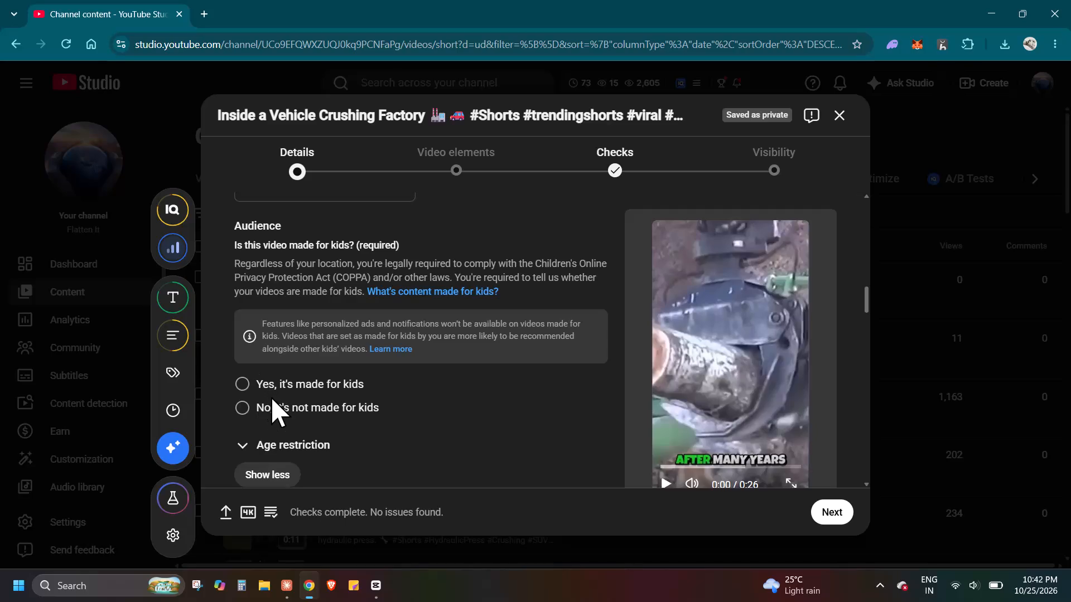
Declare in the Audience section that the video is not made for kids.
click(271, 397)
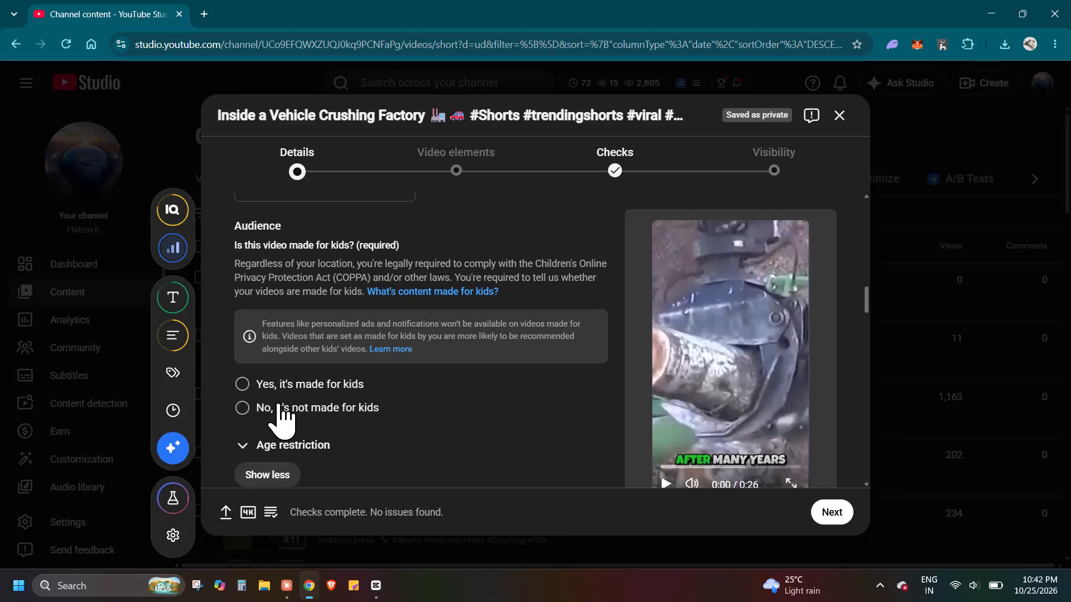
click(283, 405)
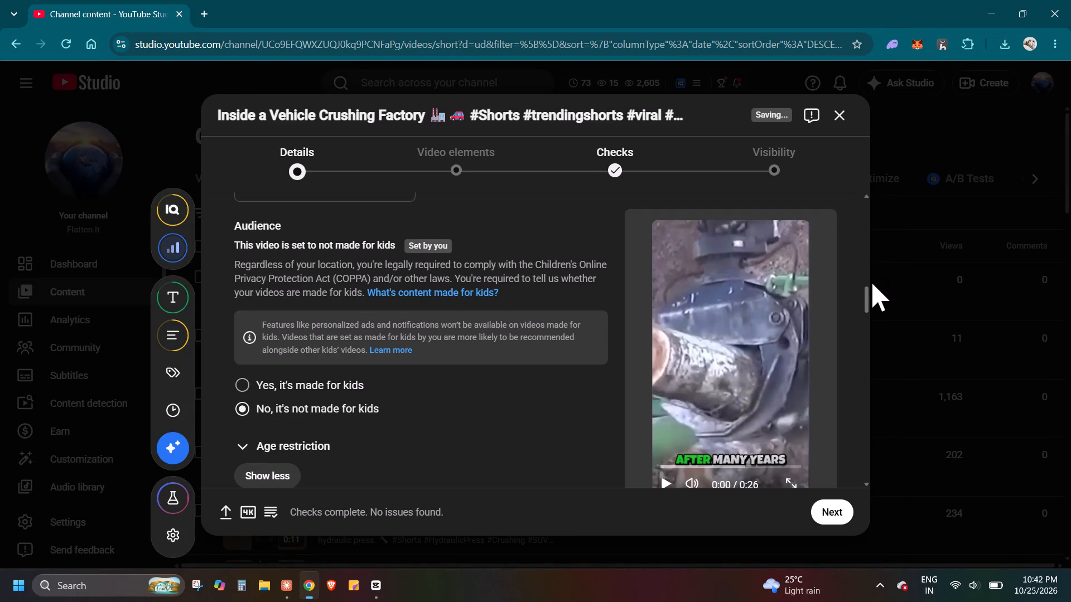
Declare in the Paid promotion section that the video doesn't include paid promotion.
drag(866, 289, 869, 307)
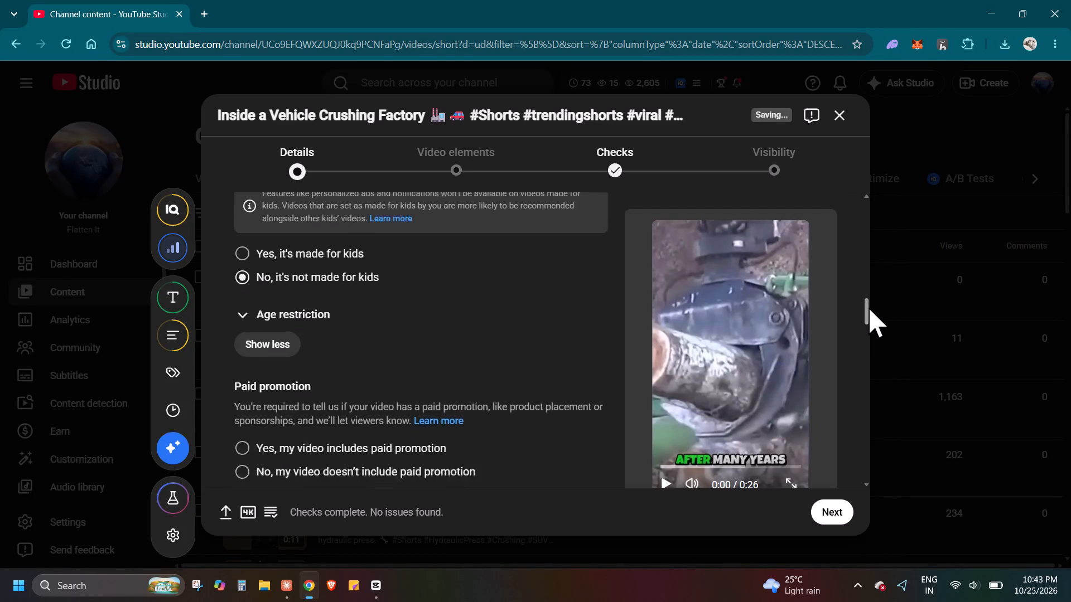
drag(869, 307, 869, 309)
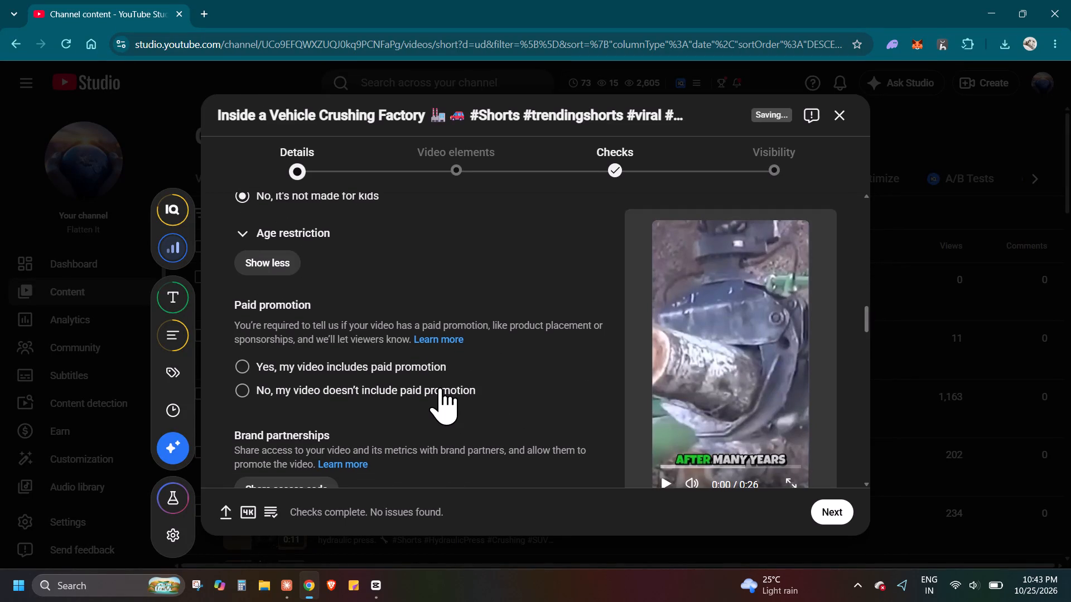
click(440, 387)
key(Left)
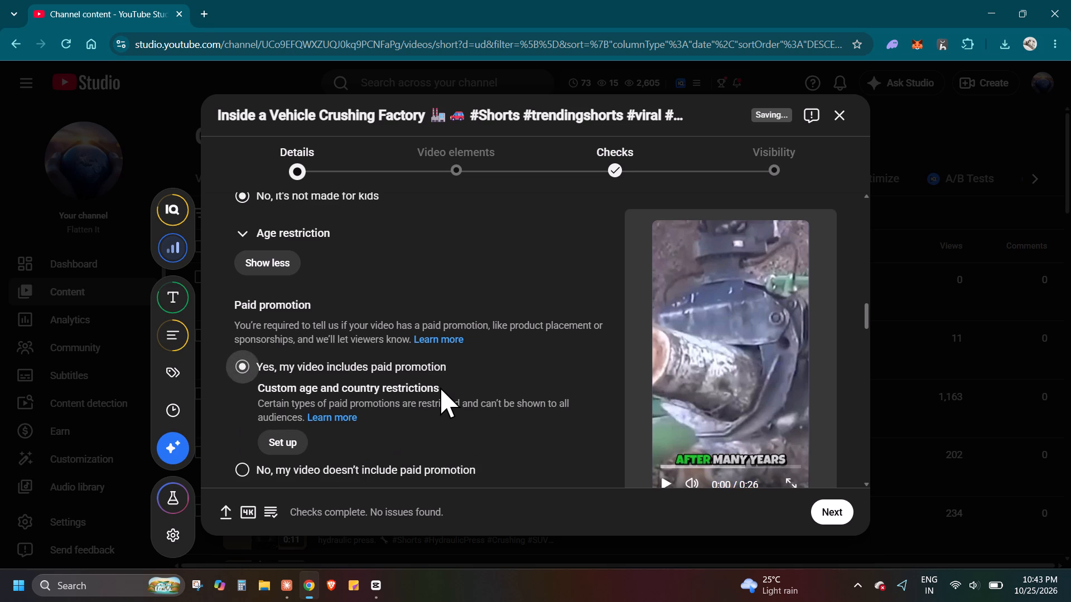
key(Left)
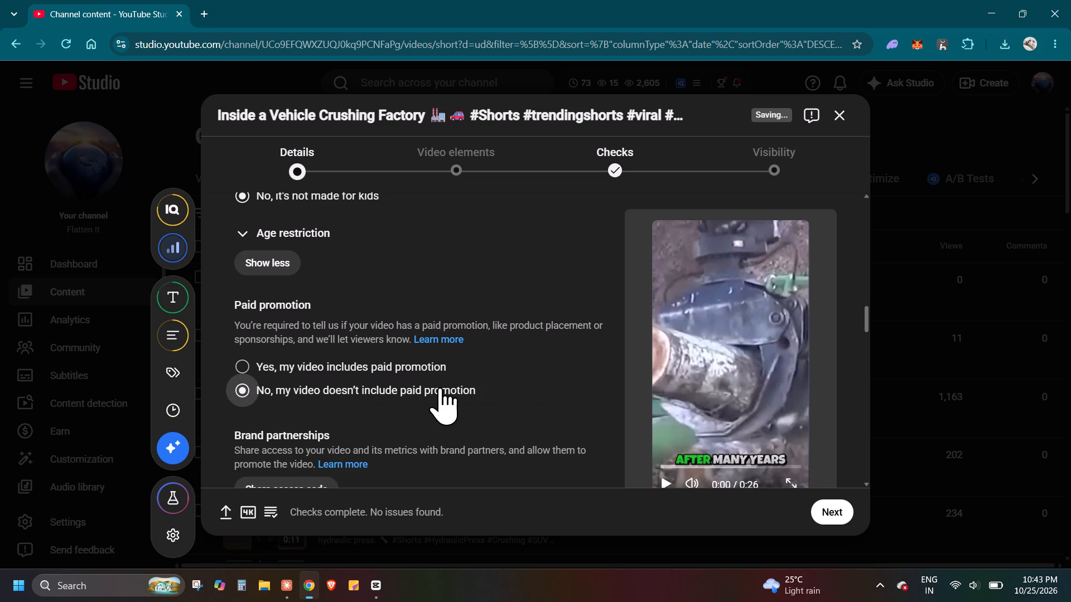
Answer Yes to the AI use question about whether AI generated or edited the content.
drag(864, 315, 863, 327)
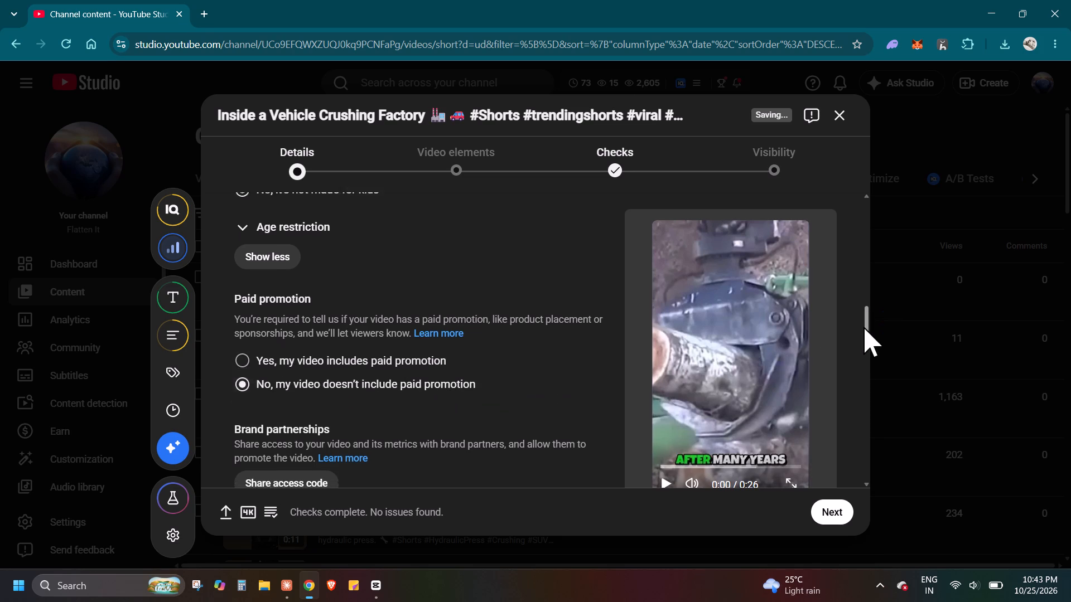
drag(863, 327, 863, 342)
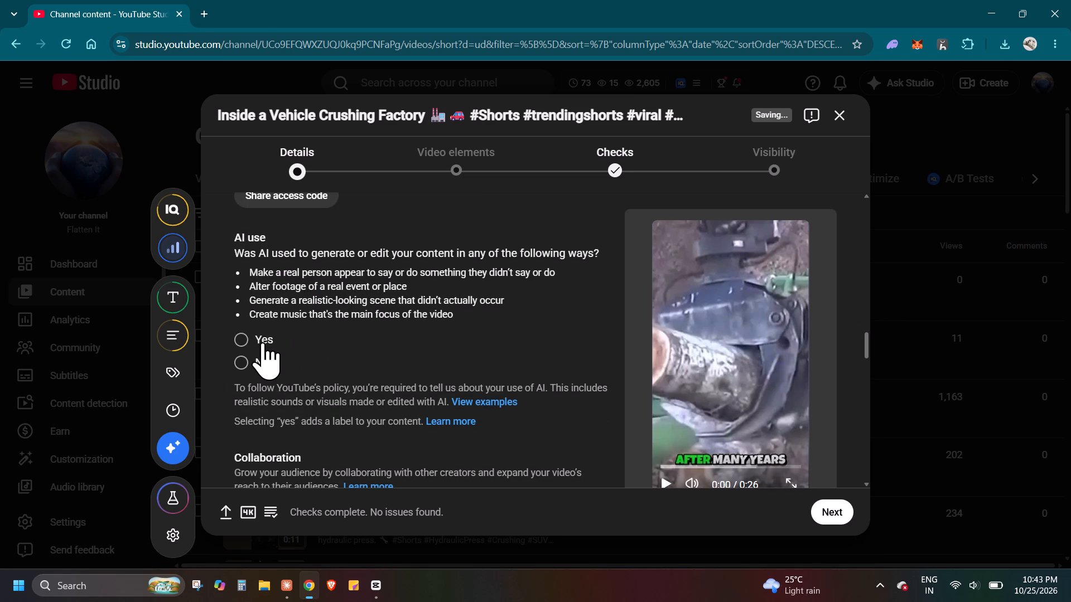
click(263, 342)
drag(866, 338, 866, 357)
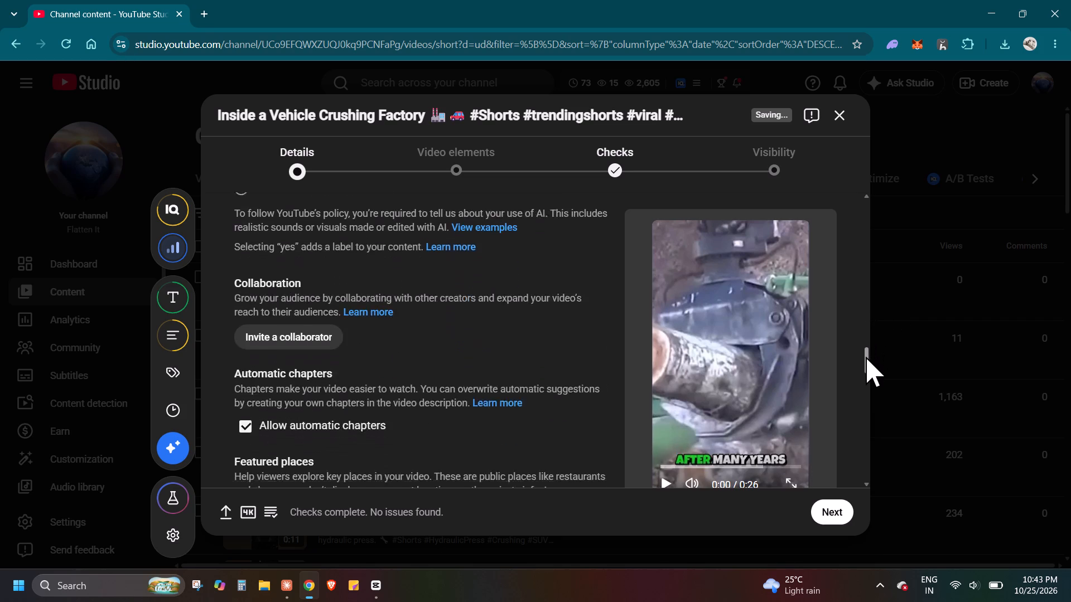
drag(866, 357, 866, 389)
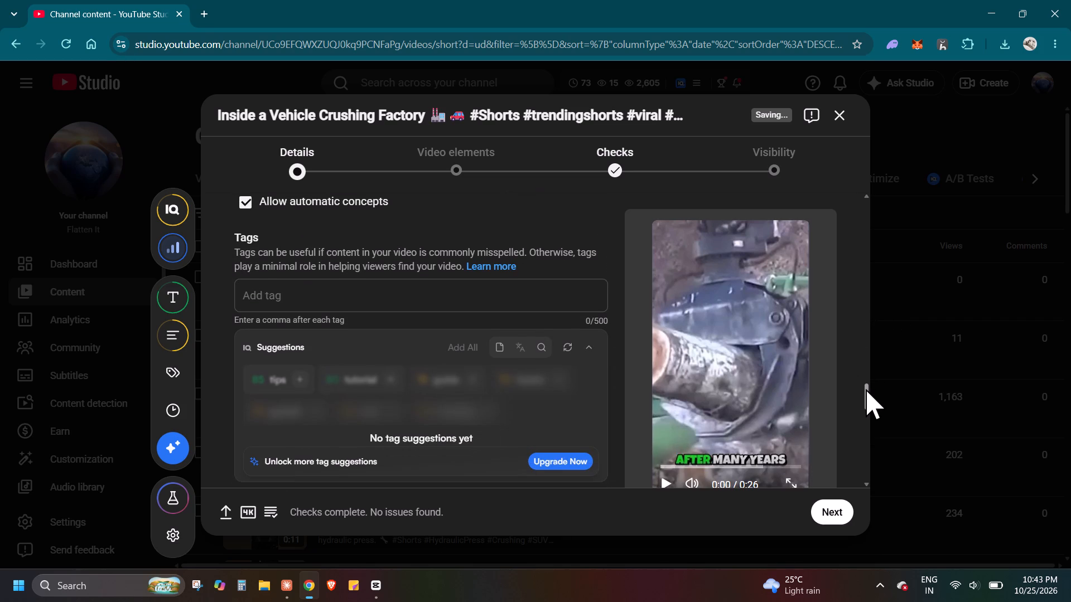
drag(866, 389, 866, 390)
click(401, 275)
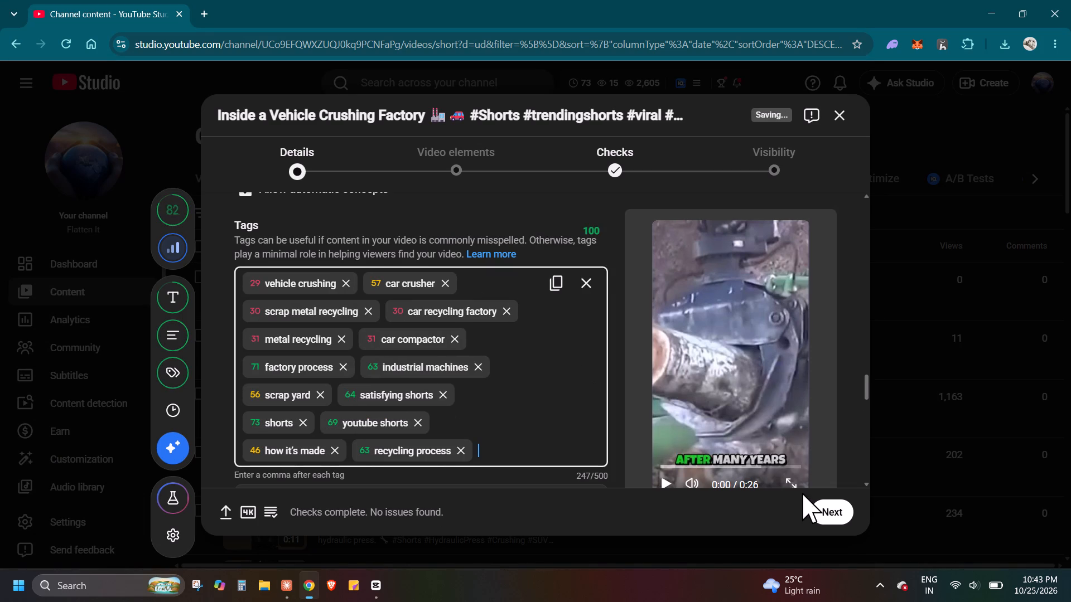
Set Shorts remixing to allow only audio remixing.
drag(865, 386, 870, 404)
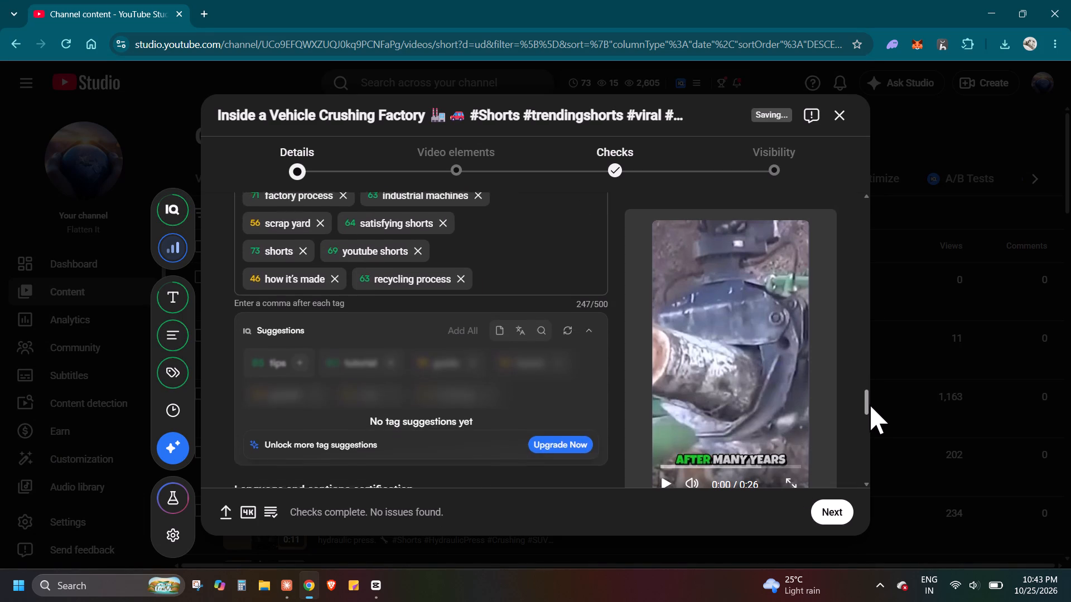
drag(870, 404, 870, 420)
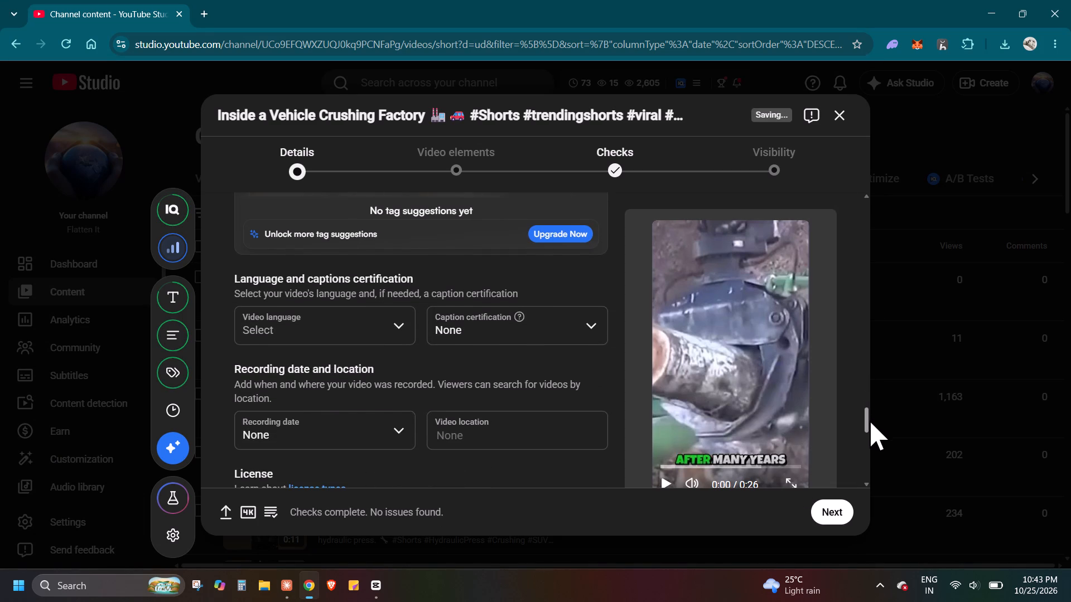
drag(870, 420, 871, 449)
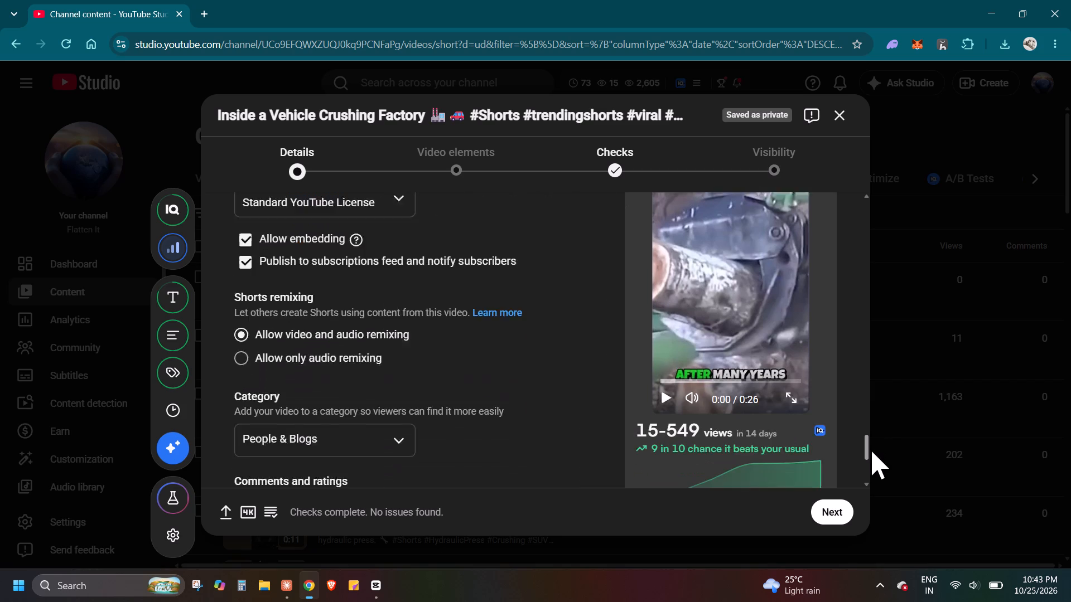
drag(871, 449, 871, 455)
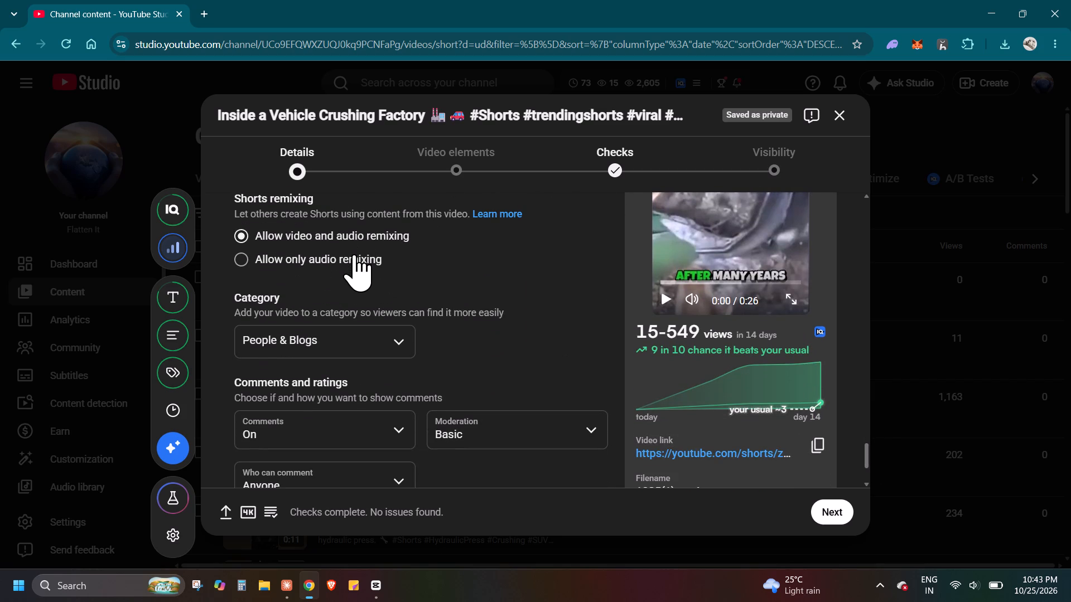
click(354, 254)
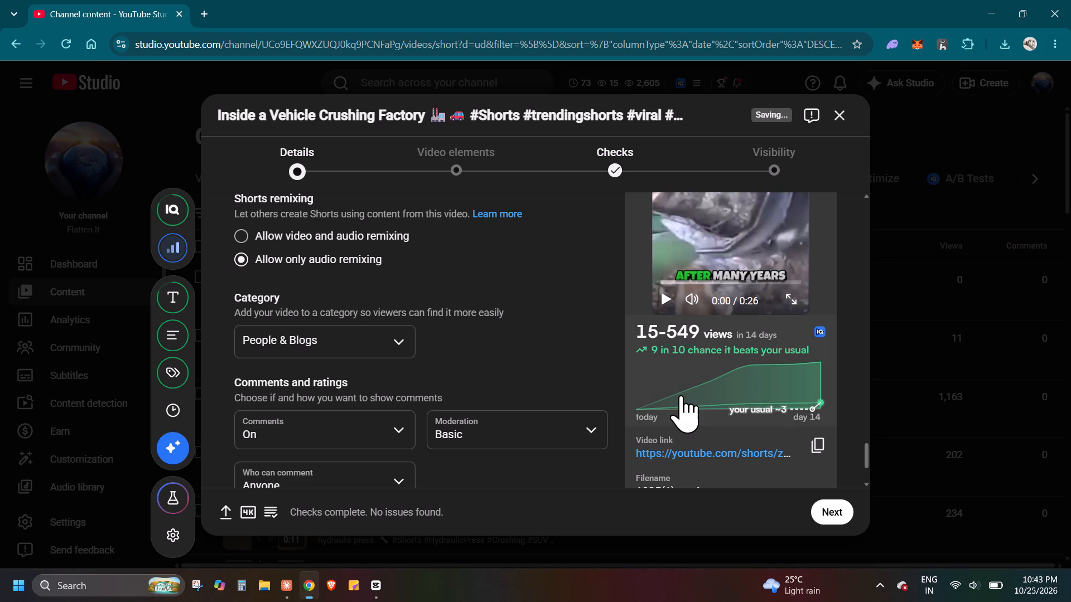
Proceed past the video elements and checks stages, set the visibility to Public and publish the video.
click(830, 511)
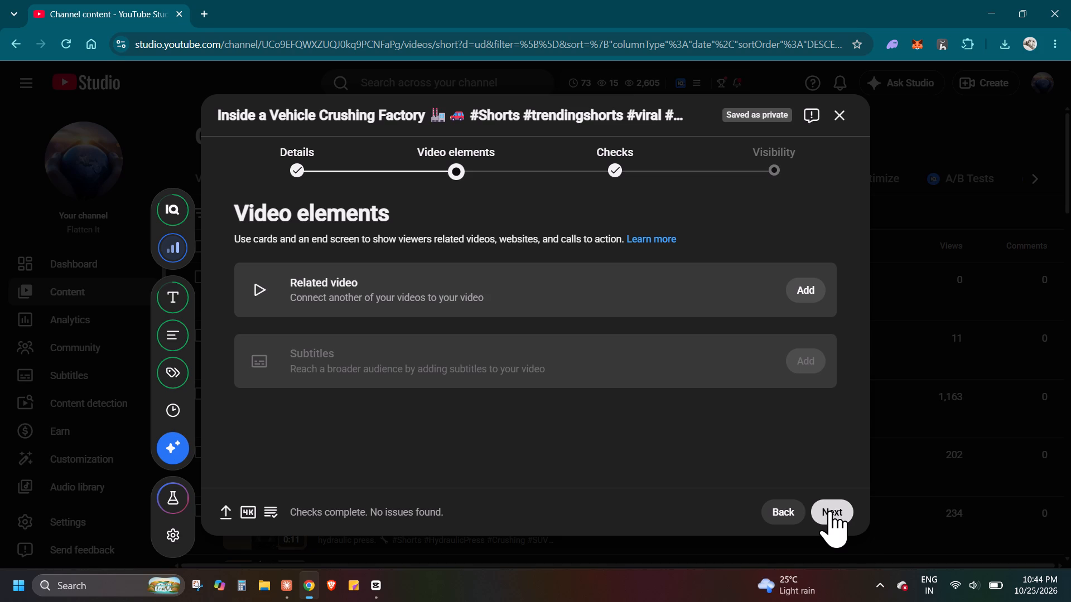
click(830, 511)
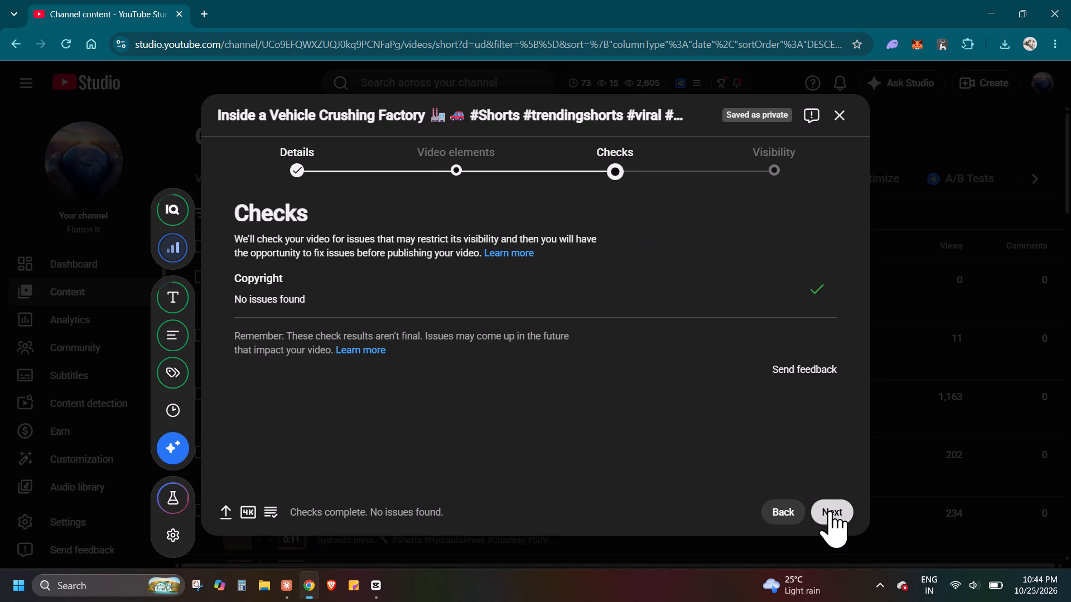
click(830, 511)
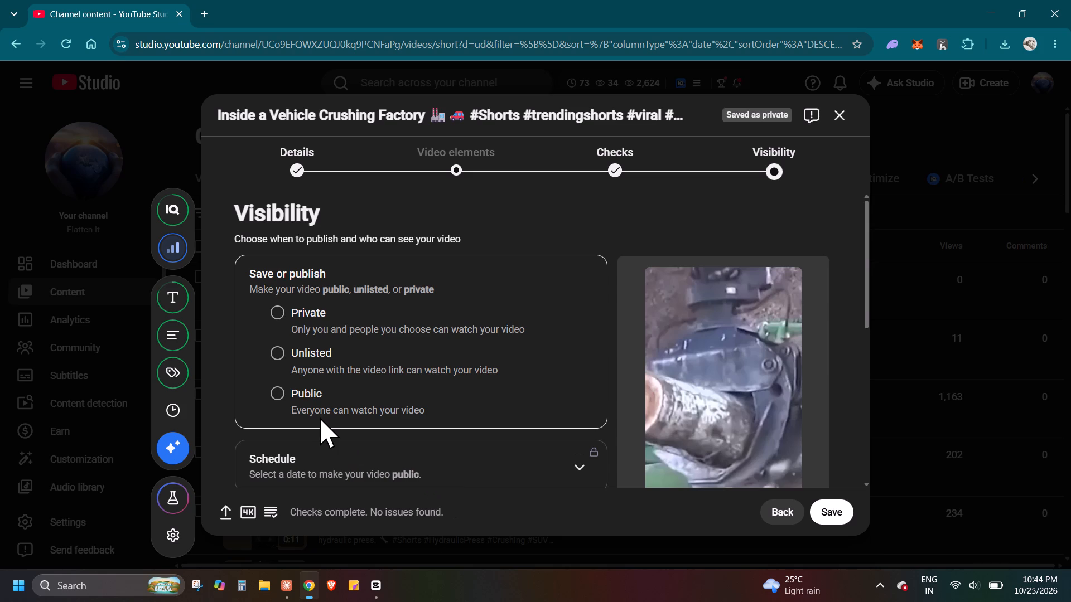
click(299, 391)
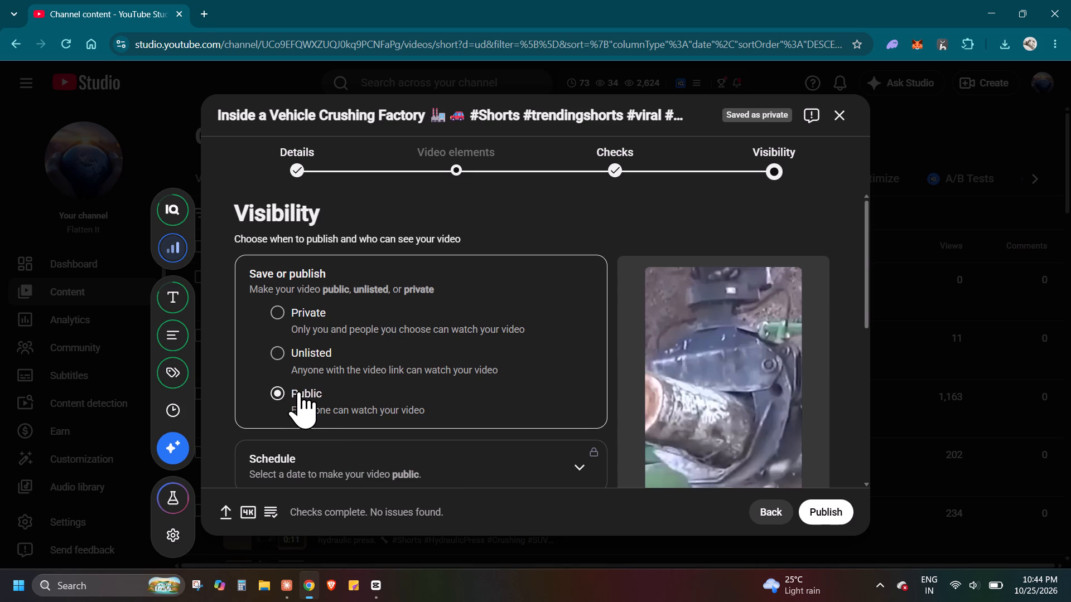
click(824, 503)
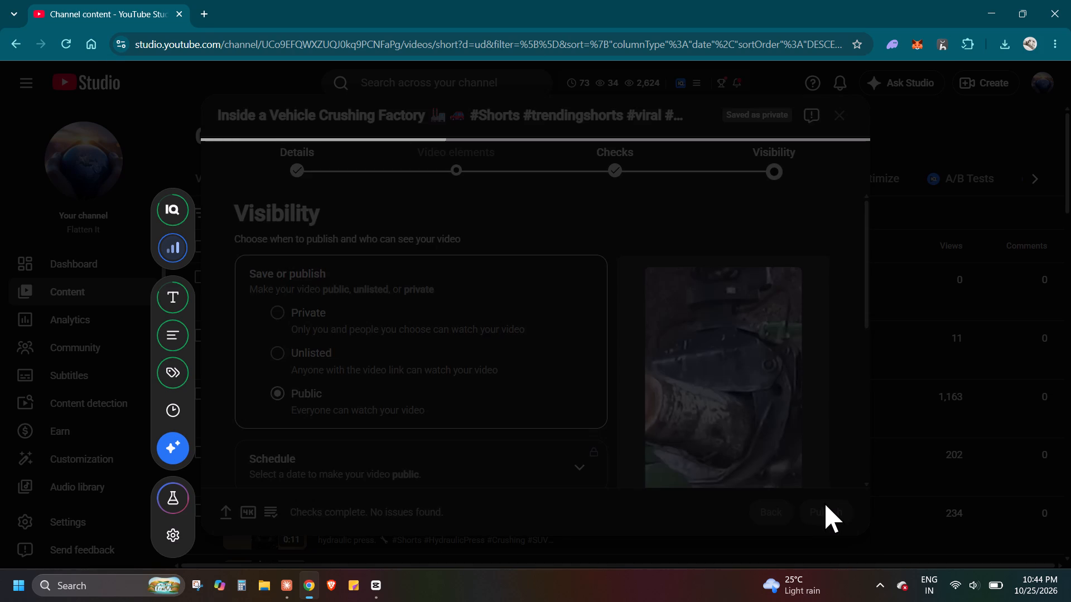
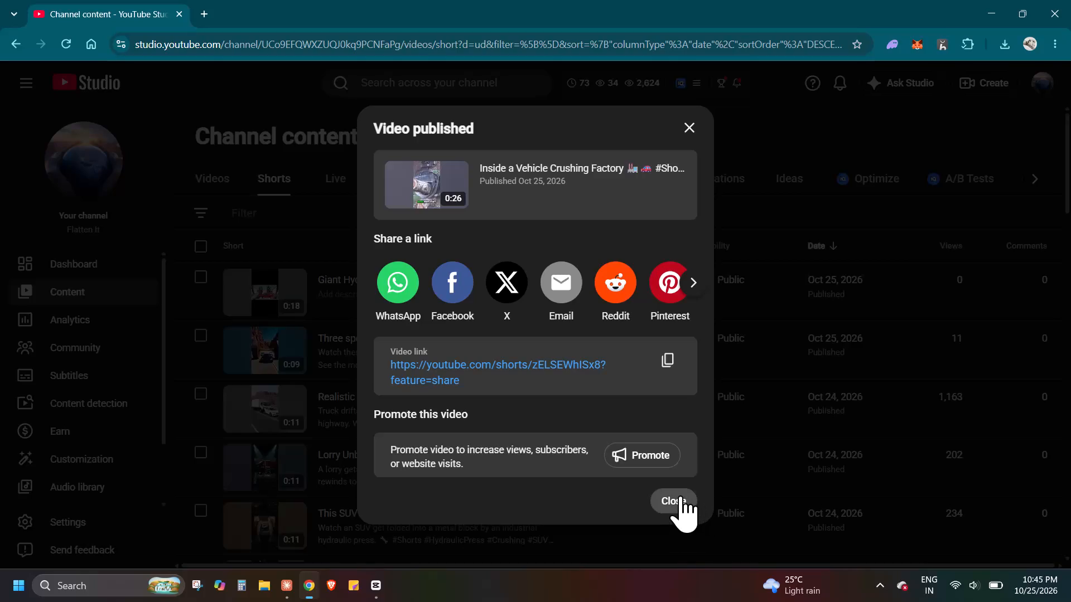
Dismiss the video published confirmation to return to the channel's Shorts list.
click(681, 496)
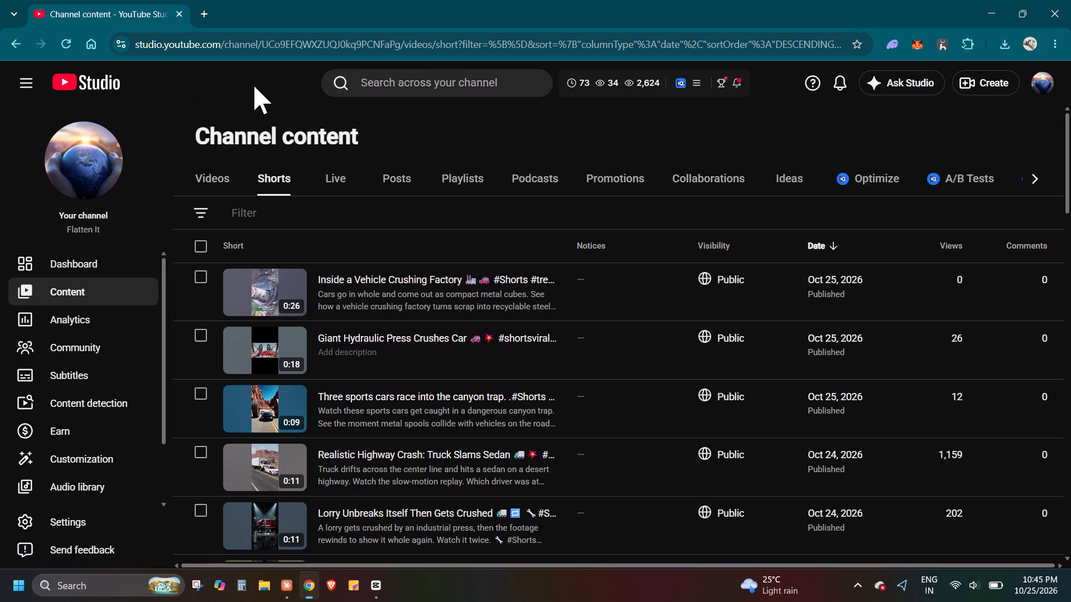
Open the channel dashboard and reload it to examine the latest Short's performance and the channel analytics.
click(89, 82)
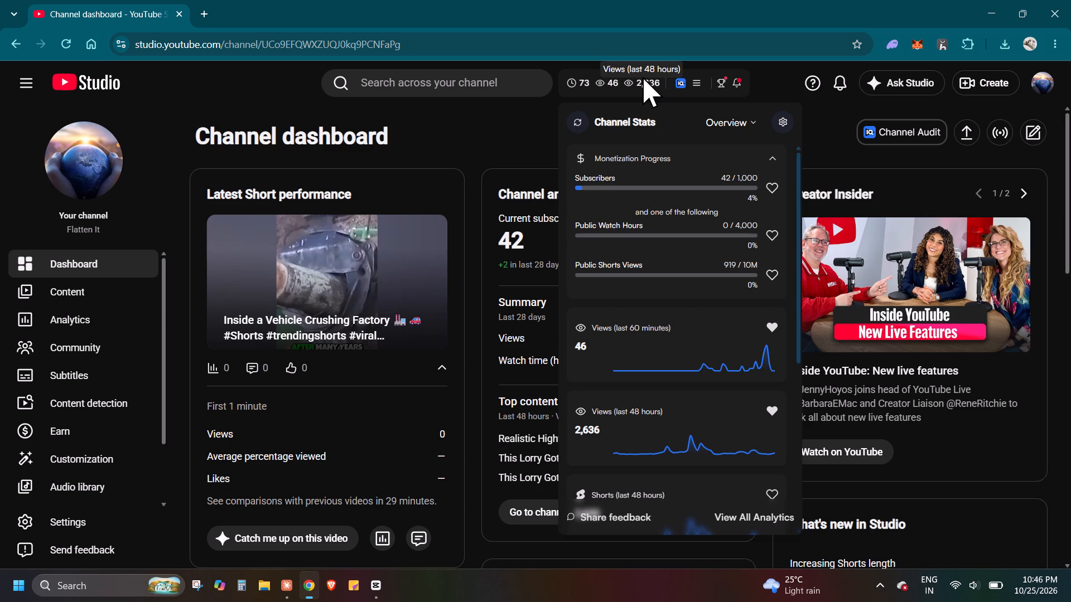
click(276, 47)
key(Return)
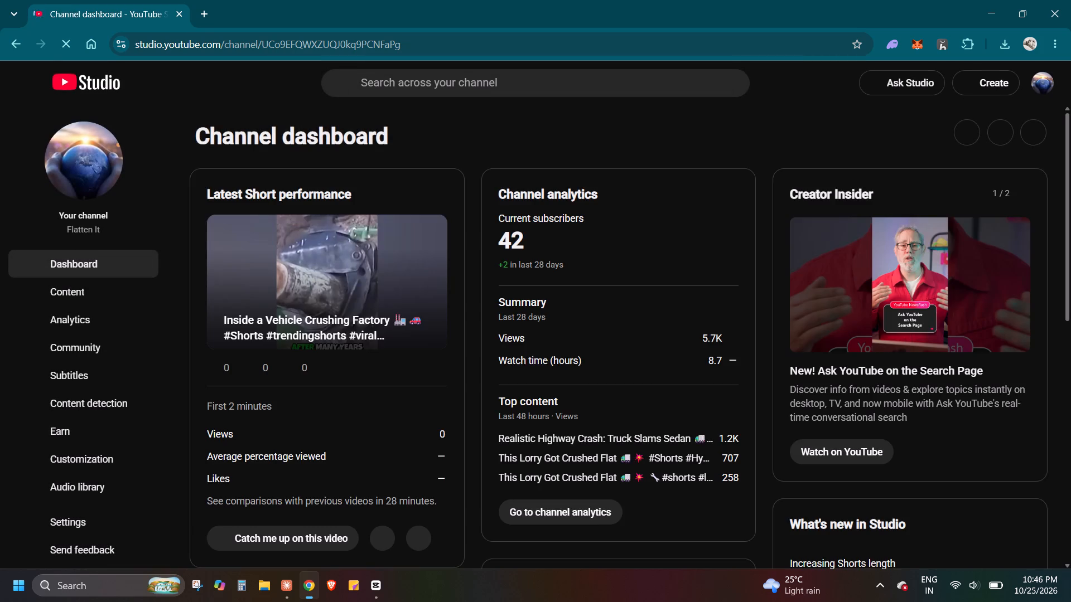
click(306, 140)
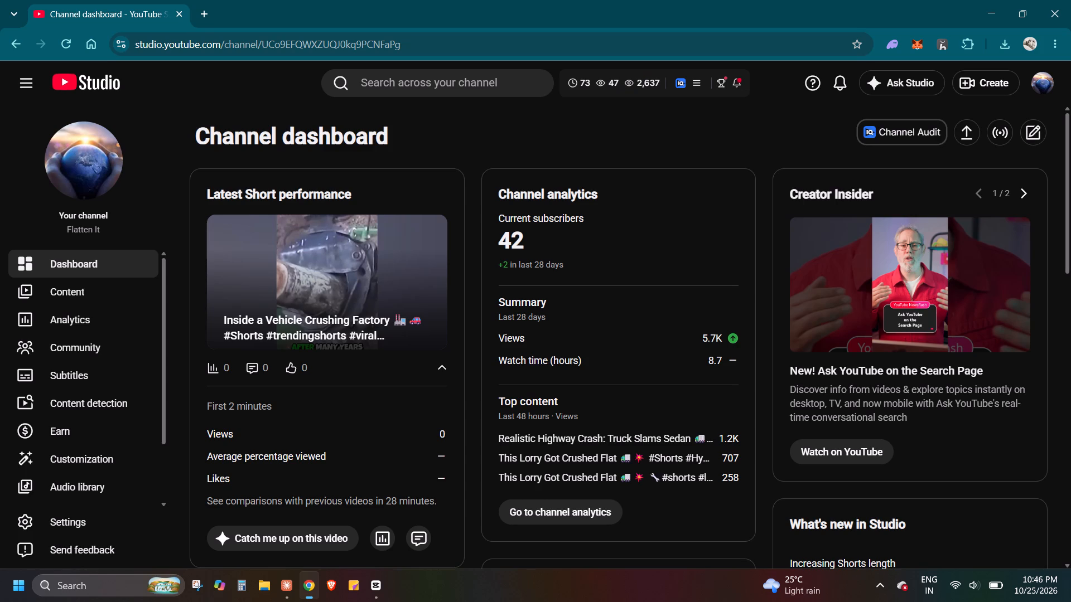
Open the channel content and examine the published Shorts with their visibility and views.
click(87, 260)
click(74, 289)
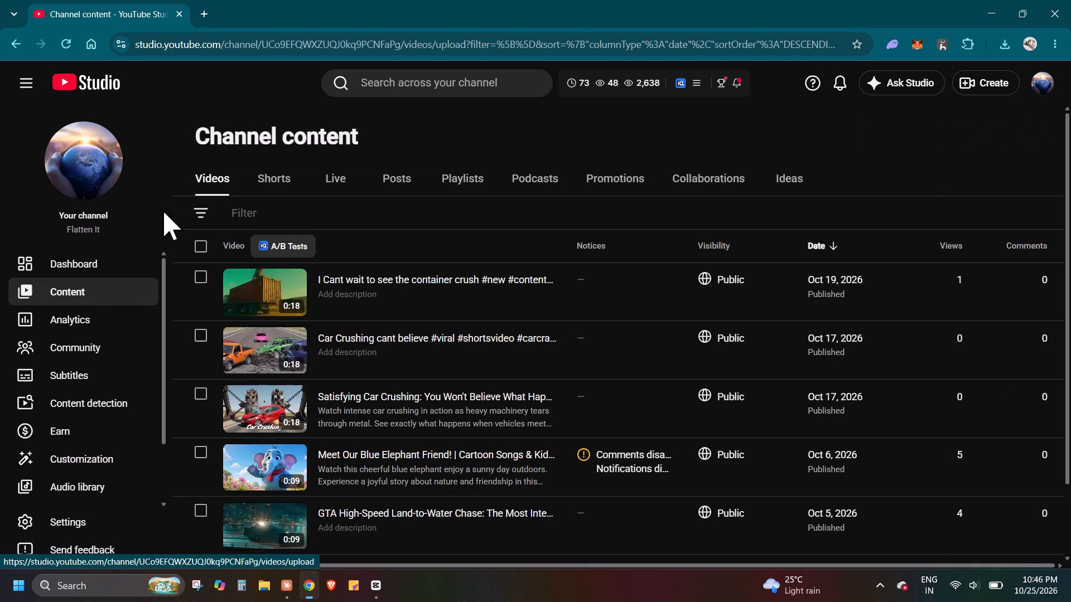
click(273, 168)
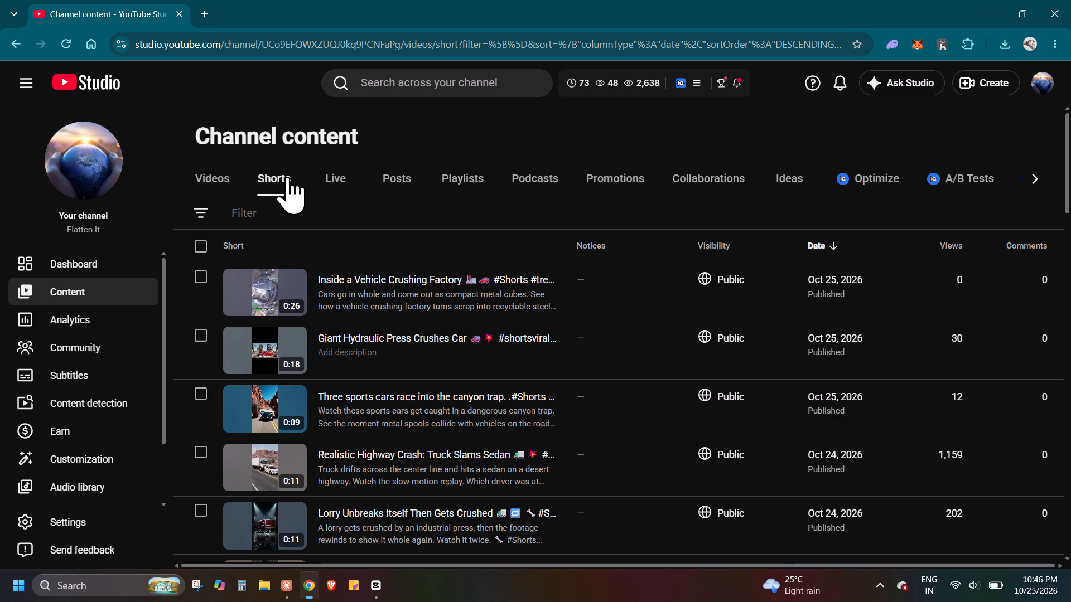
Look over the channel's copyright Content detection page and its Earn monetization overview.
click(117, 397)
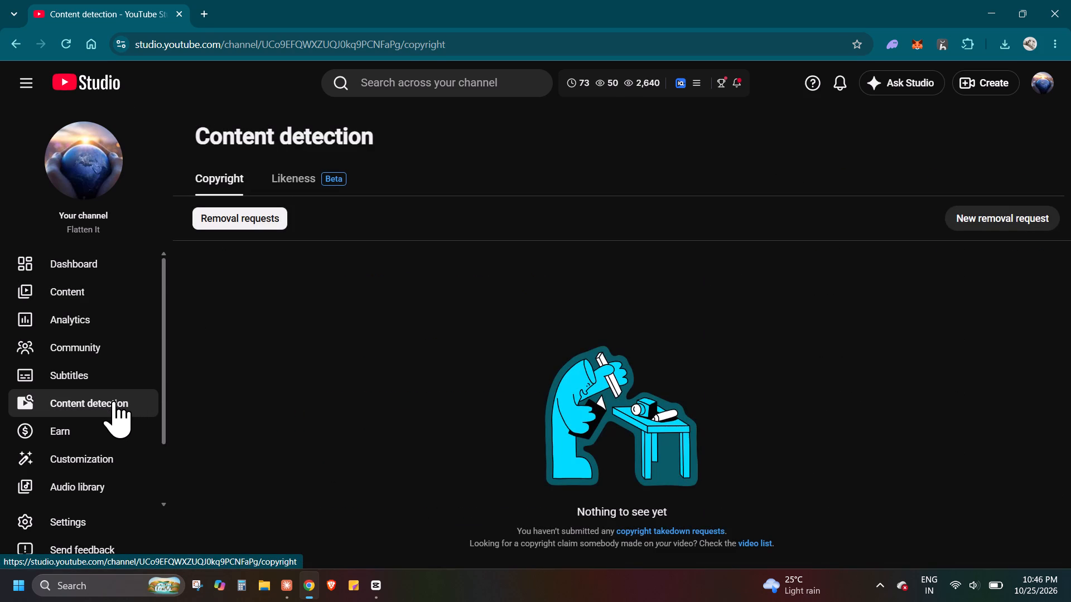
click(81, 428)
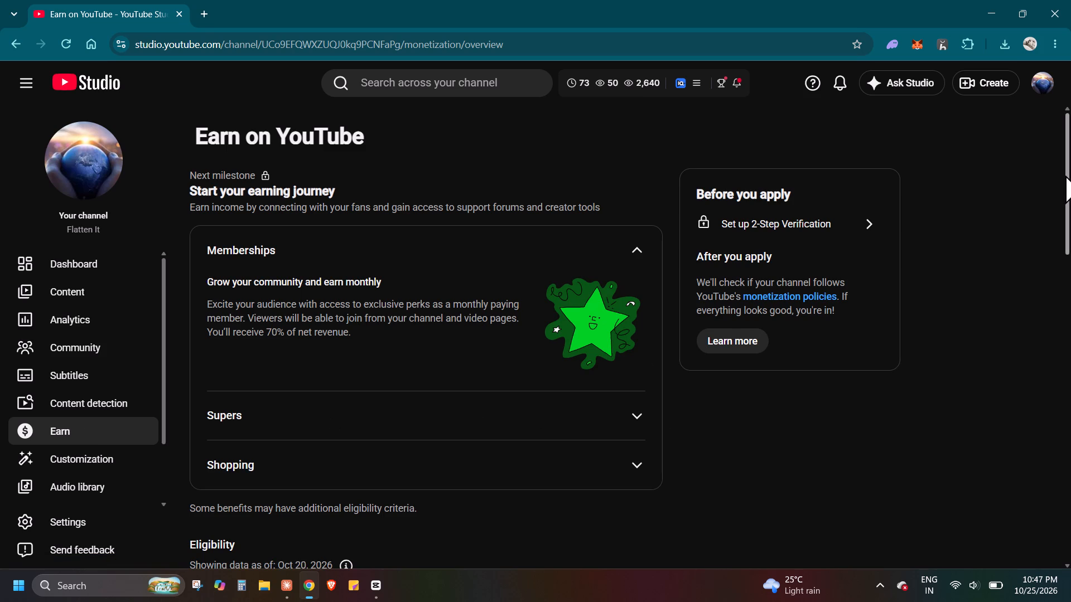
Examine the channel's monetization eligibility requirements for subscribers, uploads, watch hours and Shorts views.
drag(1065, 176, 1070, 304)
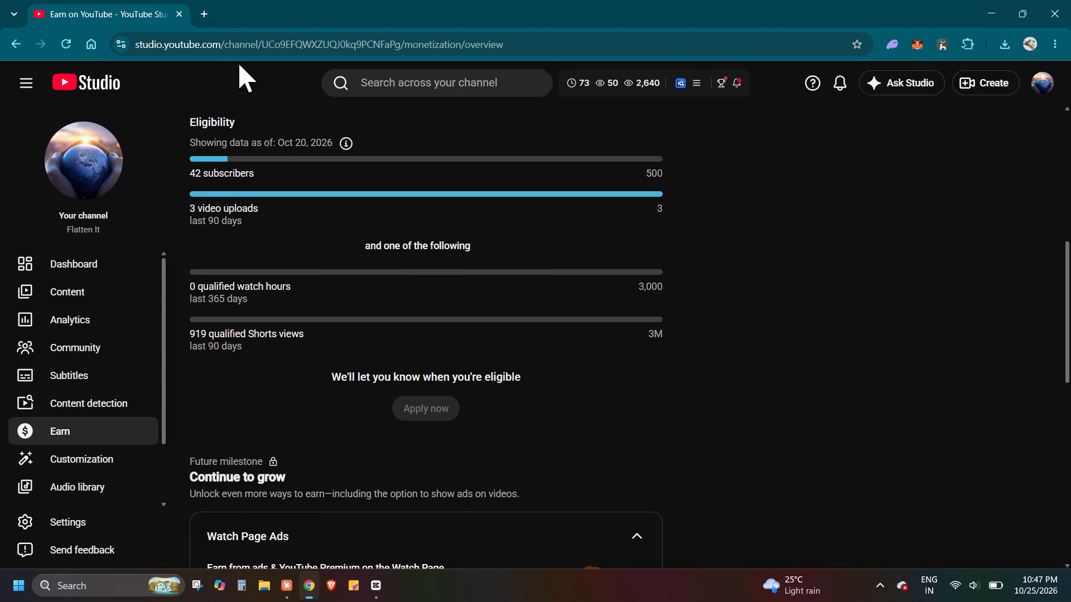
Open a new browser tab alongside the YouTube Studio page and start a new address or search entry.
click(198, 16)
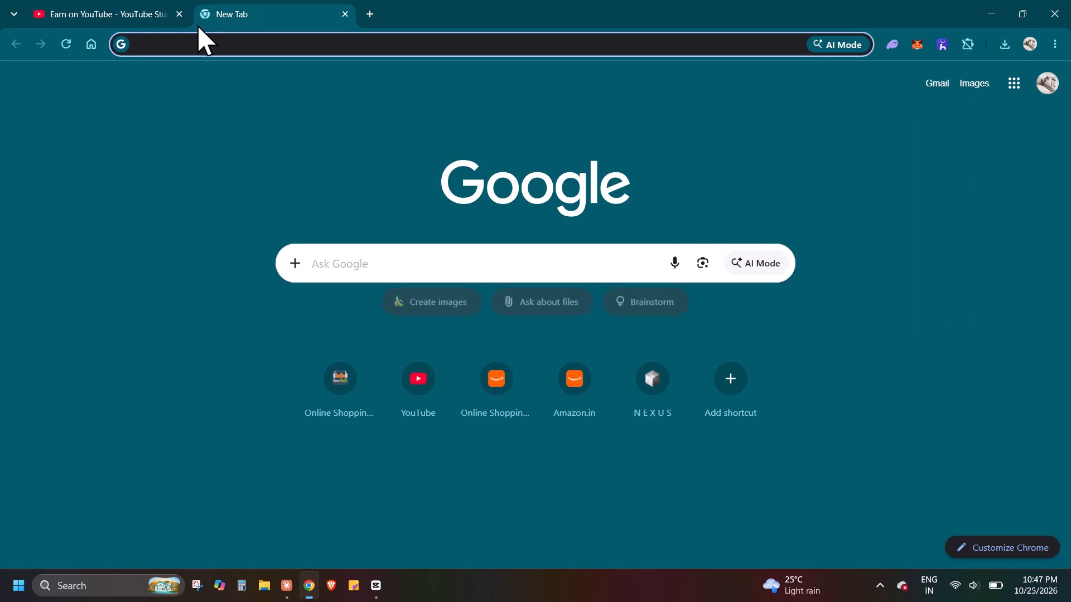
click(188, 43)
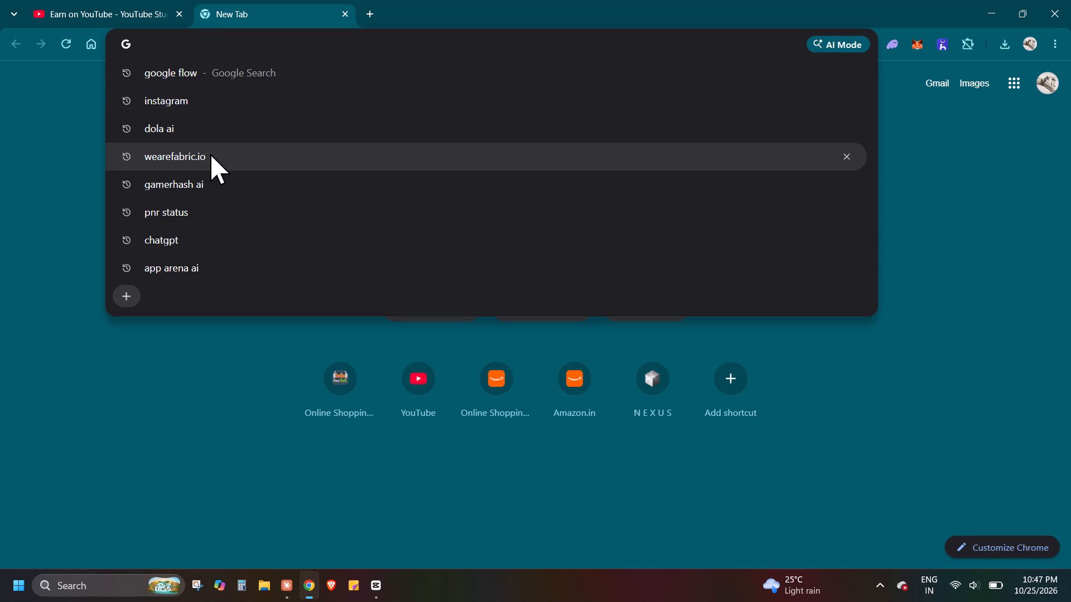
click(116, 0)
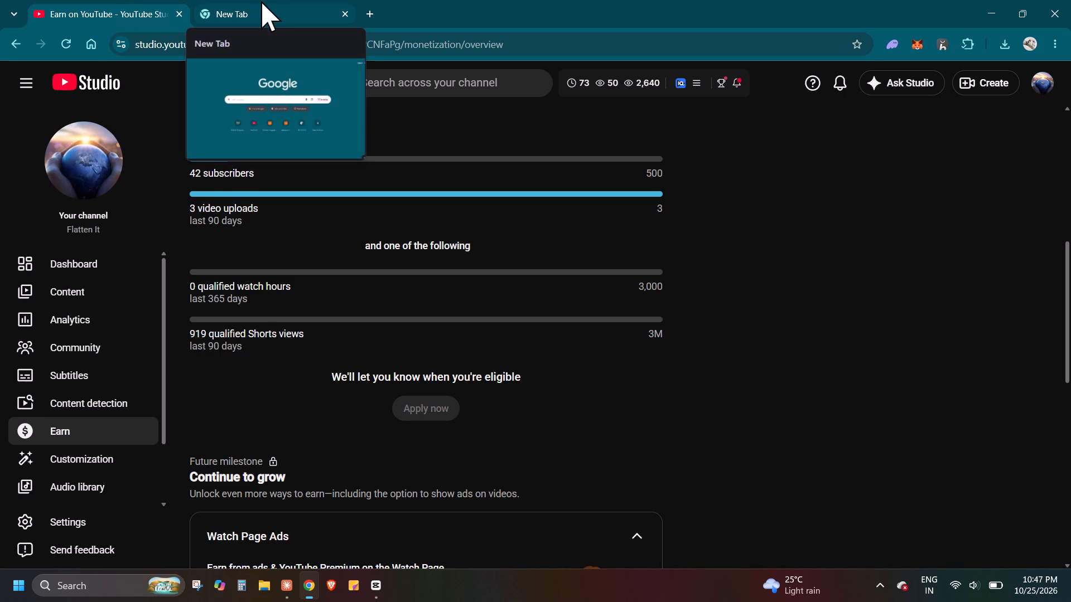
click(278, 7)
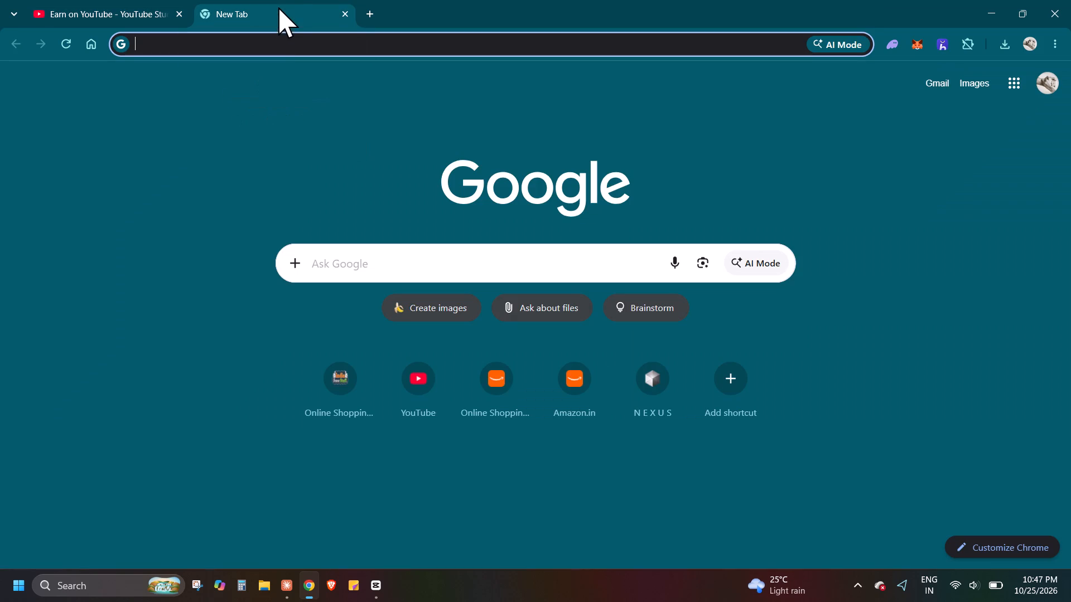
click(260, 41)
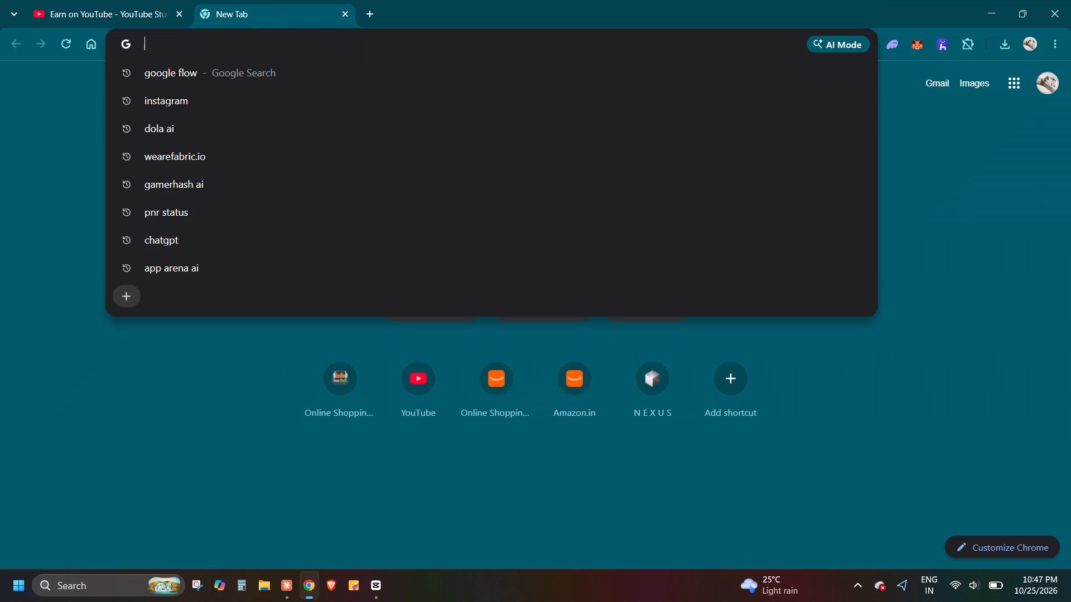